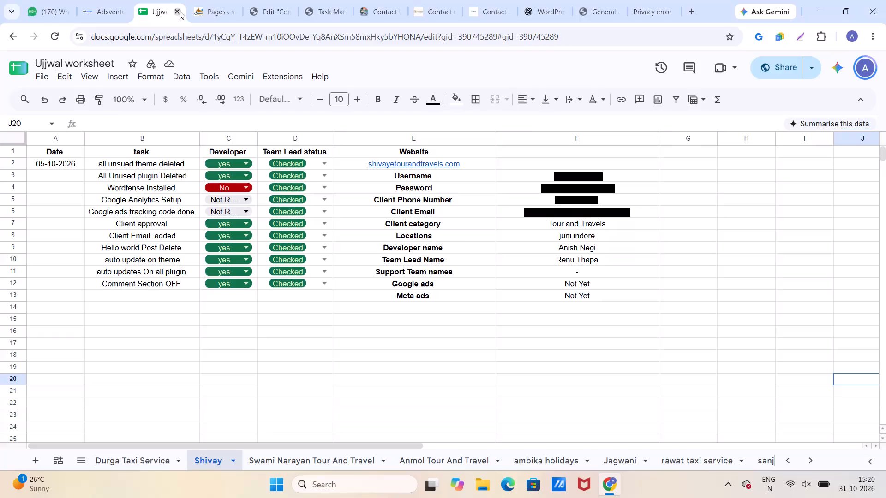
Check the open client contact pages and switch to the Contact Us form in the Elementor editor for swaminarayantourandtravel.com.
left_click(432, 0)
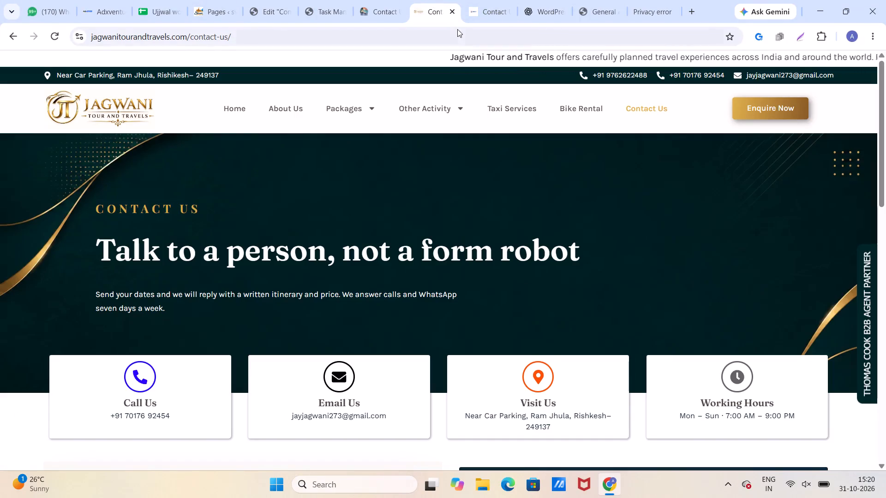
left_click(472, 15)
left_click(527, 13)
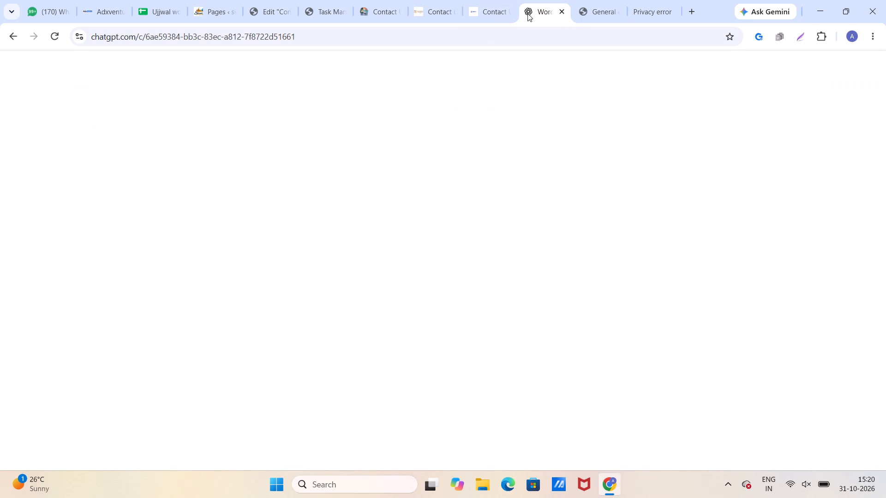
left_click(389, 13)
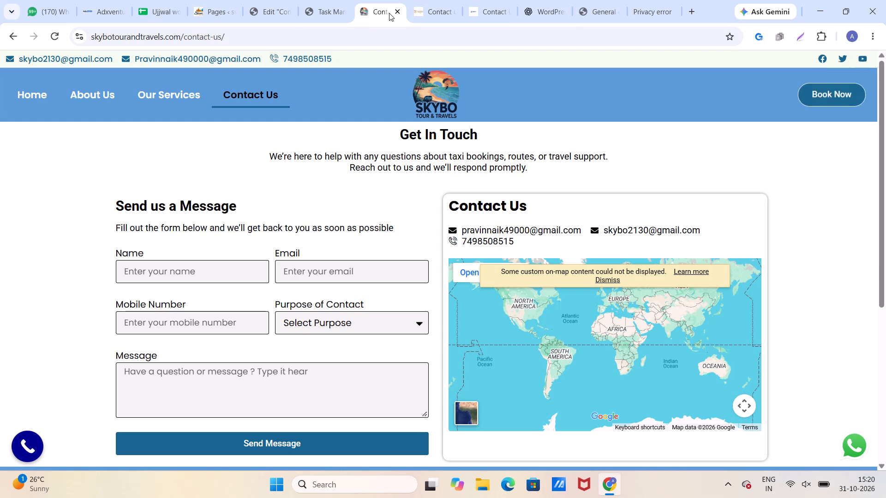
left_click(325, 11)
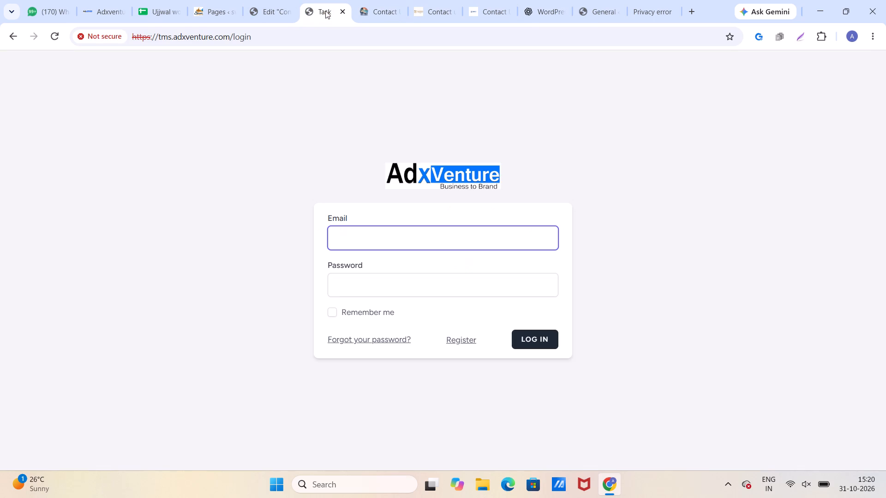
left_click(254, 11)
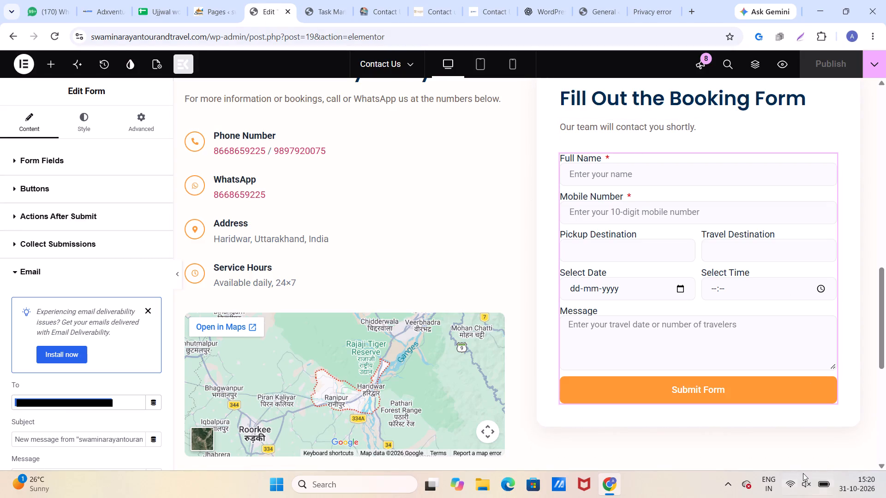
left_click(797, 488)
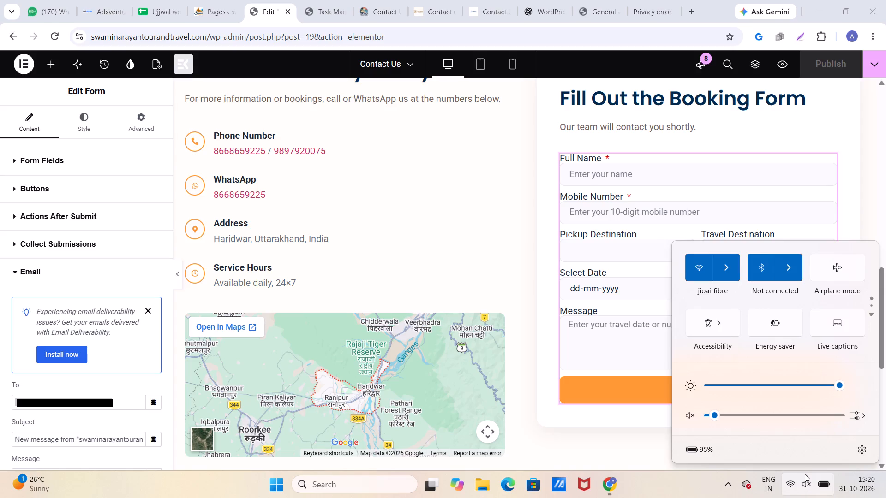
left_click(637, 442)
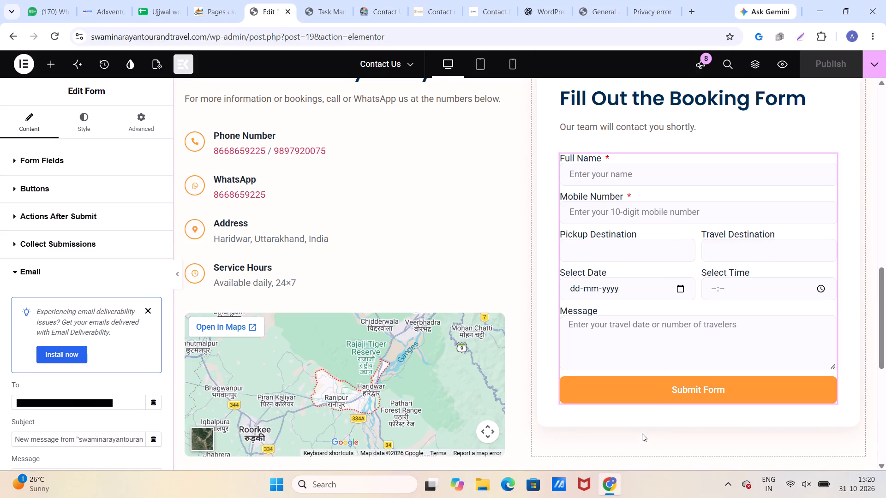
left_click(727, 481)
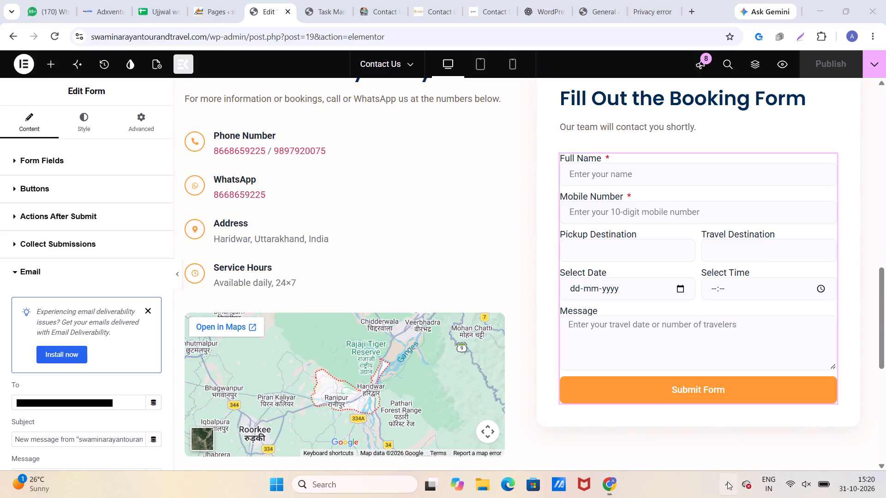
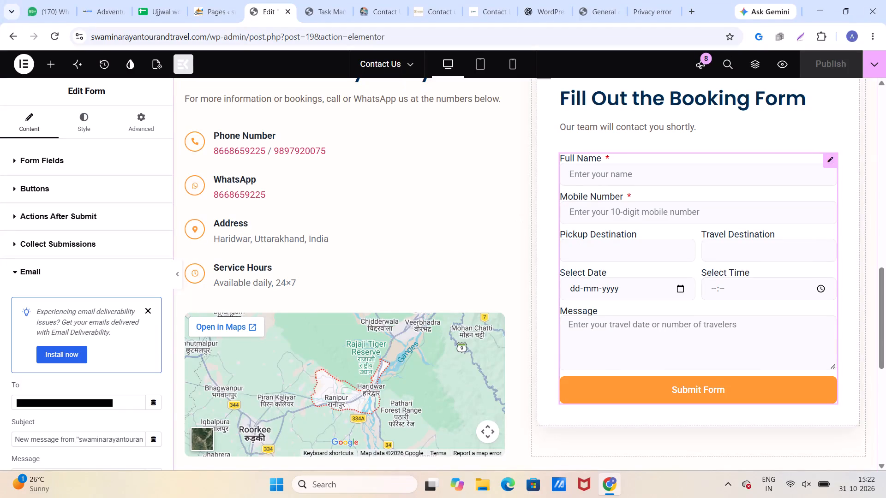
Exit the Elementor editor to the WordPress edit screen of the Contact Us page.
left_click(24, 66)
left_click(51, 233)
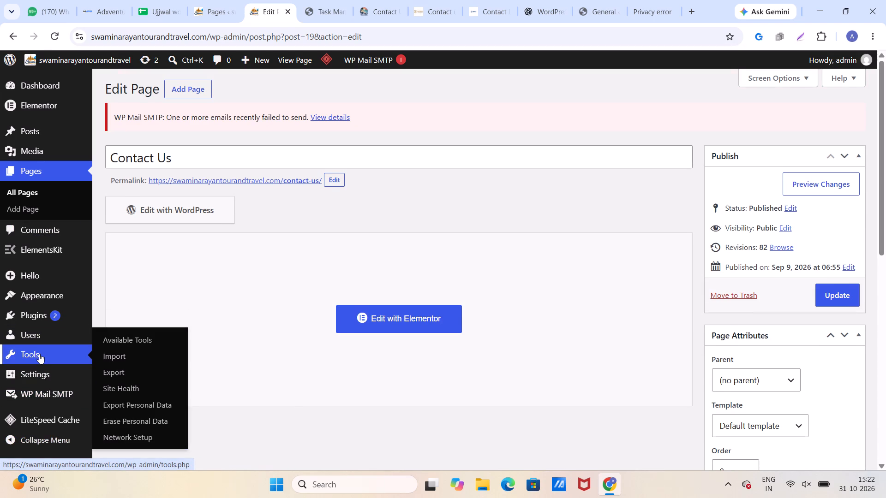
Open the site's installed plugins list and look through which plugins are active, including any mail or form plugins.
scroll(39, 354, "down", 1)
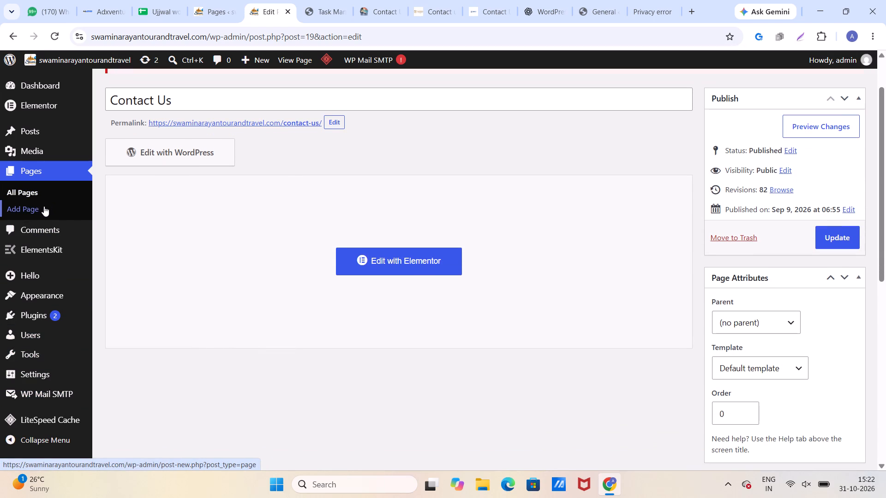
left_click(48, 308)
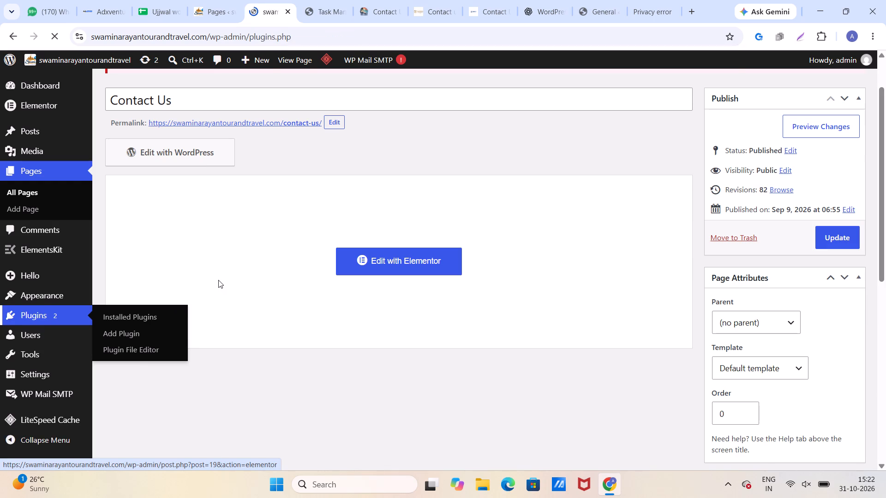
scroll(218, 280, "down", 4)
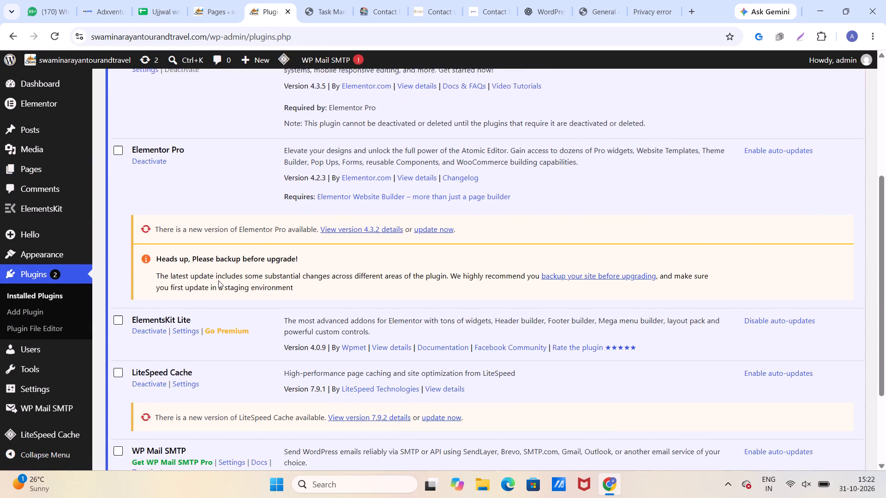
scroll(218, 280, "down", 3)
scroll(218, 281, "up", 1)
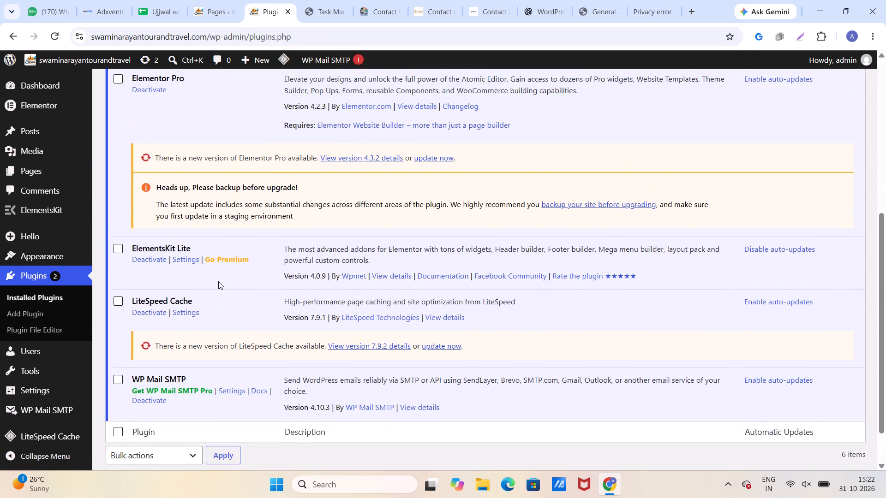
scroll(218, 281, "up", 4)
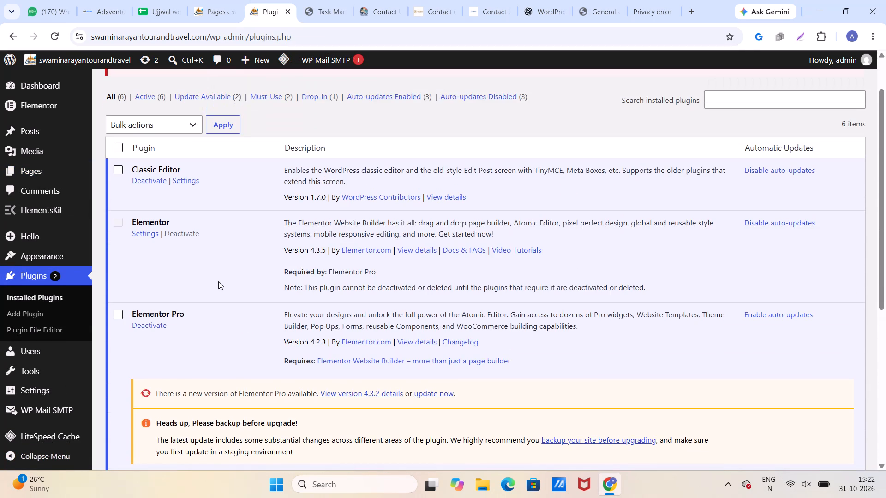
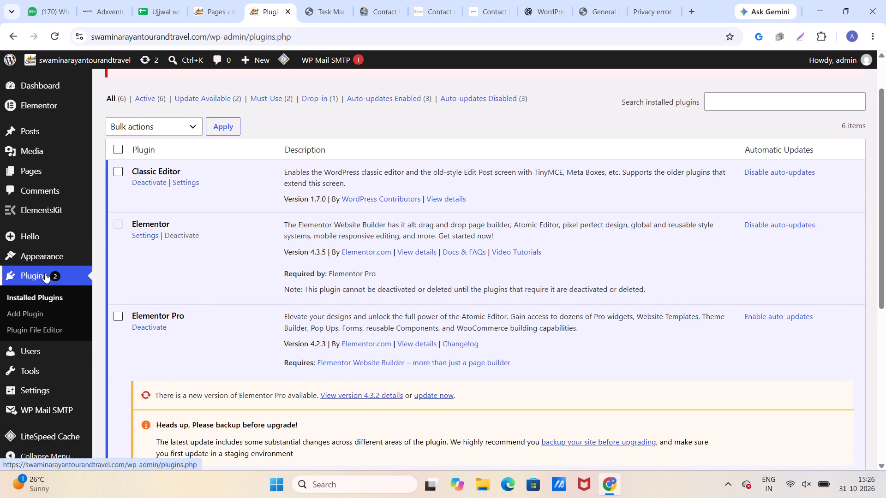
scroll(129, 282, "down", 5)
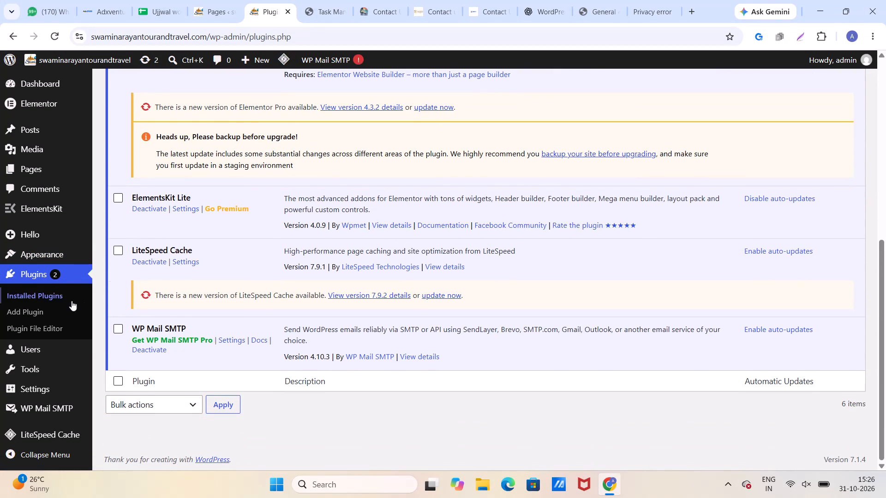
scroll(57, 278, "up", 4)
scroll(153, 165, "up", 2)
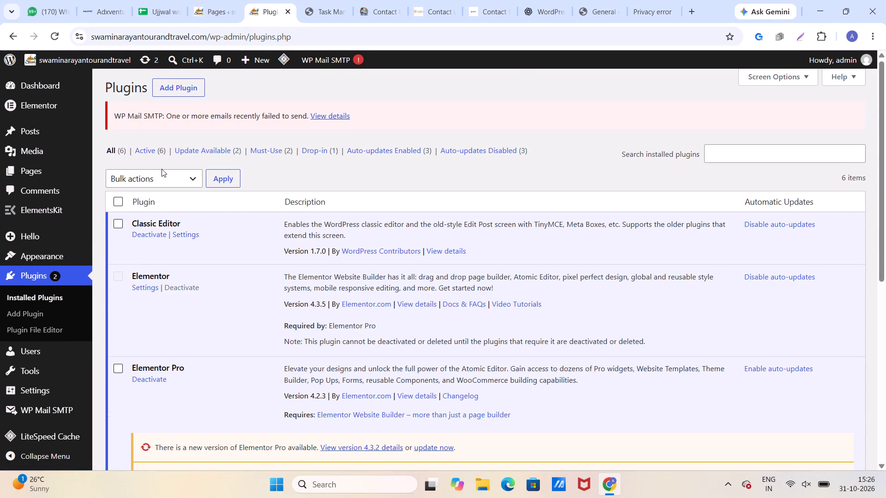
left_click(180, 83)
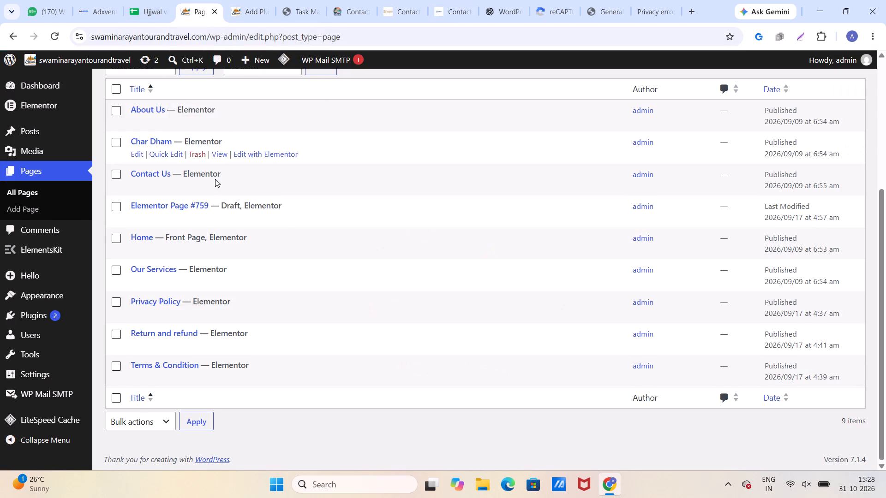
scroll(215, 179, "up", 9)
scroll(216, 179, "down", 4)
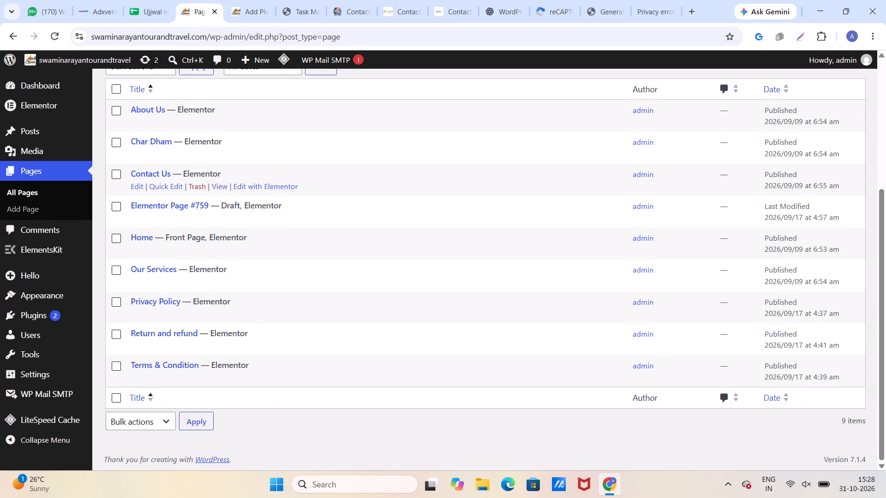
scroll(168, 150, "up", 2)
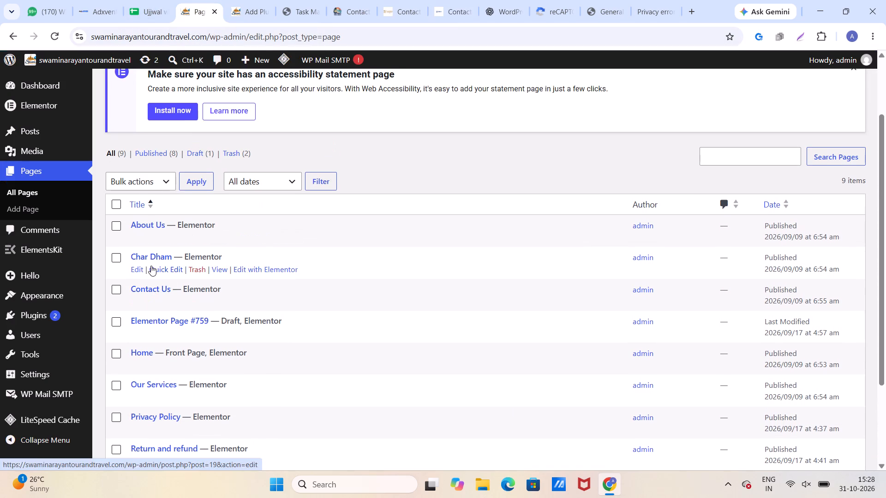
left_click(245, 368)
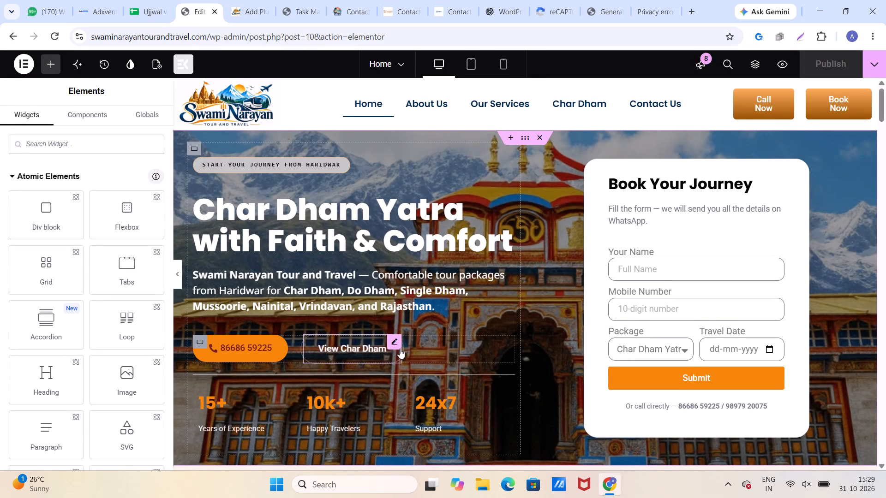
Add a new field of type reCAPTCHA to the Book Your Journey form, after Travel Date.
scroll(400, 349, "down", 1)
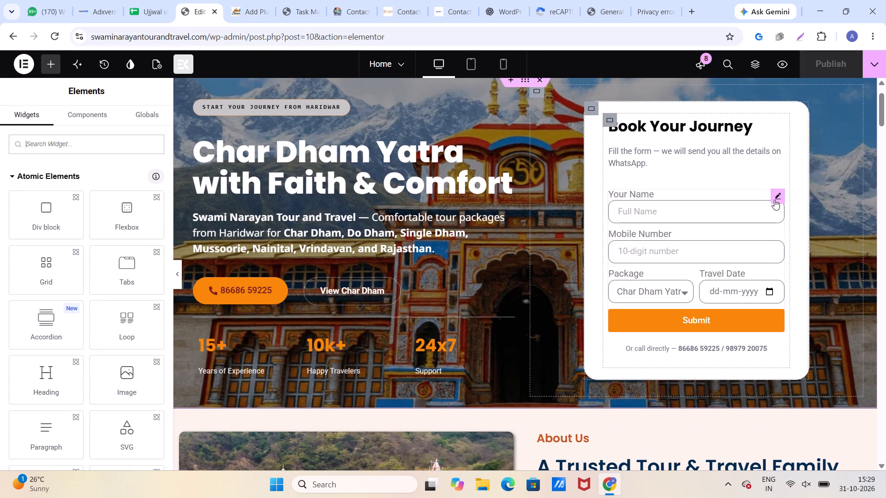
left_click(774, 200)
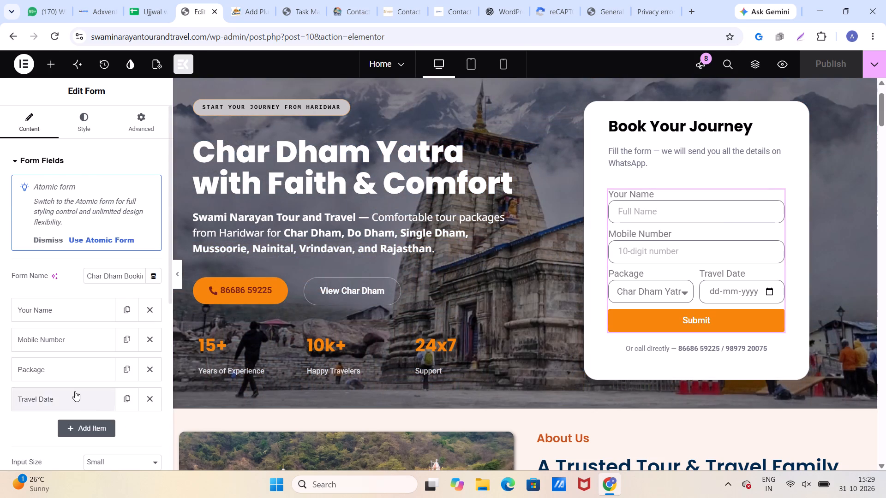
scroll(74, 389, "down", 1)
left_click(78, 371)
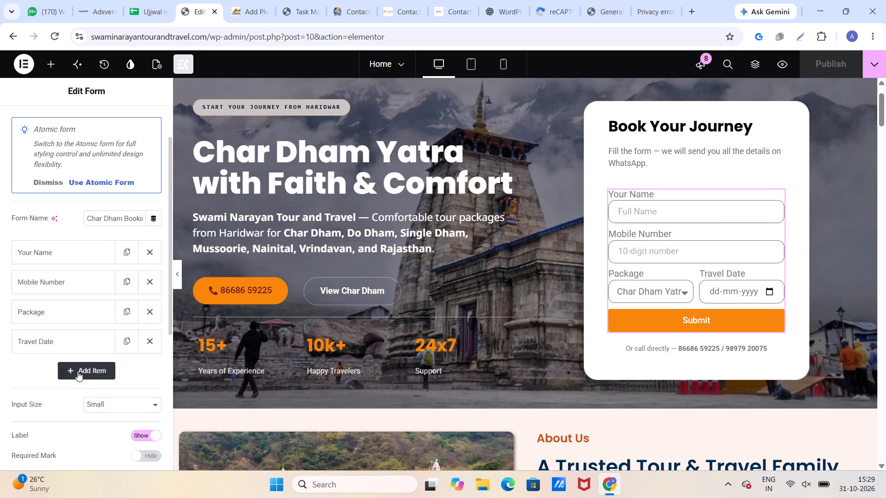
scroll(78, 371, "down", 1)
left_click(134, 362)
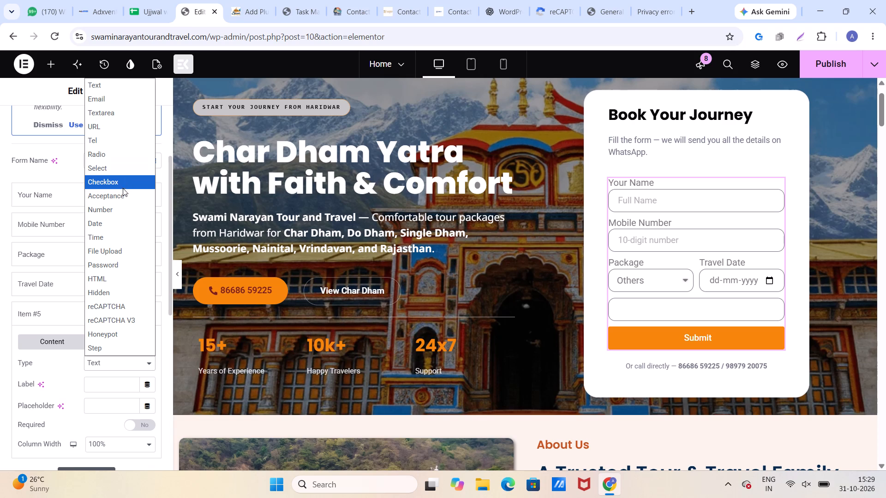
left_click(118, 308)
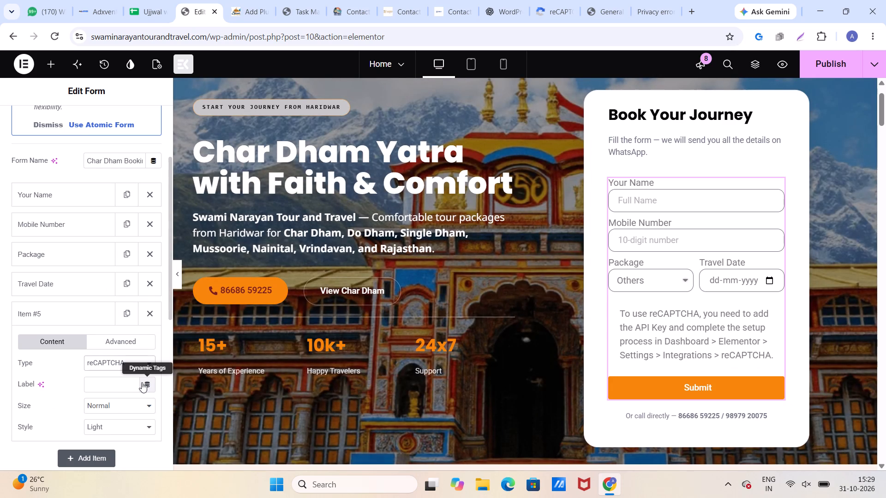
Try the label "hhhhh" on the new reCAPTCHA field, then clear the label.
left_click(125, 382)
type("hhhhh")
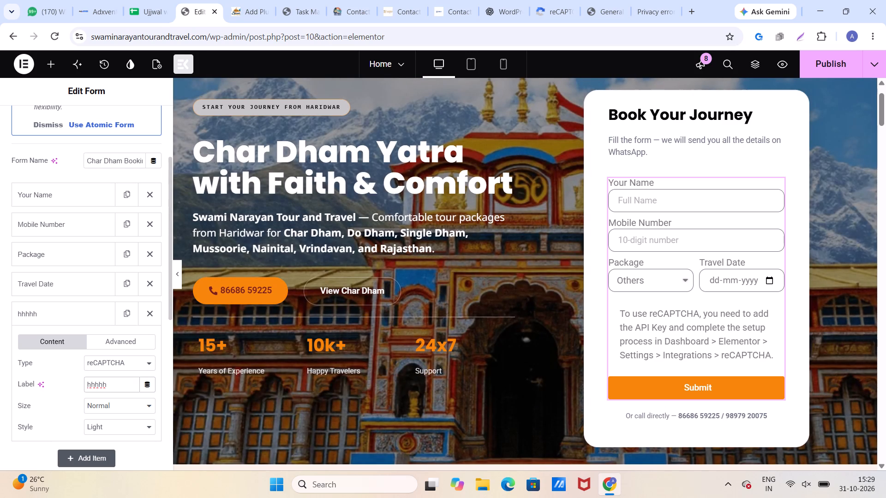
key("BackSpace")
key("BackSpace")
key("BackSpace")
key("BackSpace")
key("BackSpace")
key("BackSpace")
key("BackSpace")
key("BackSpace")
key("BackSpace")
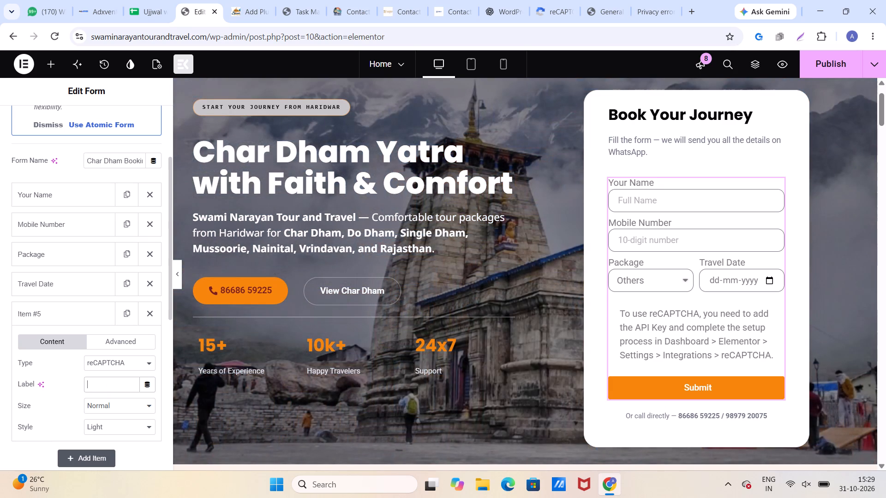
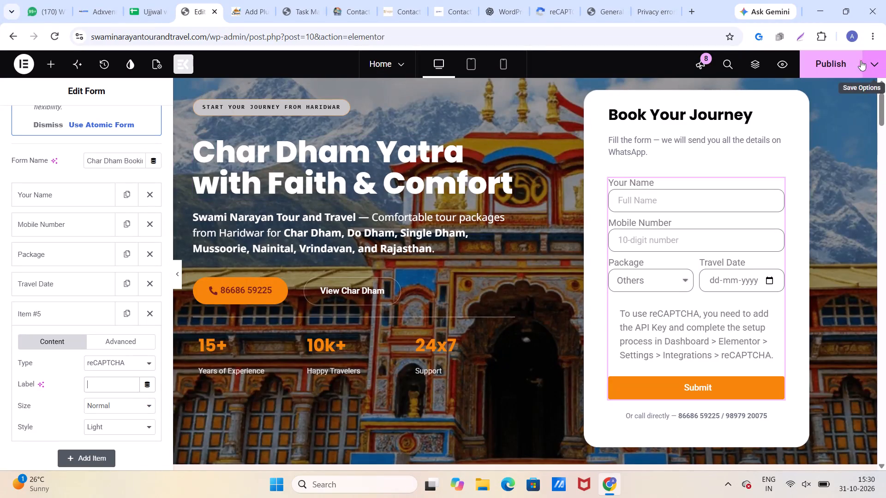
Publish the Home page with the new reCAPTCHA field in the booking form.
left_click(845, 63)
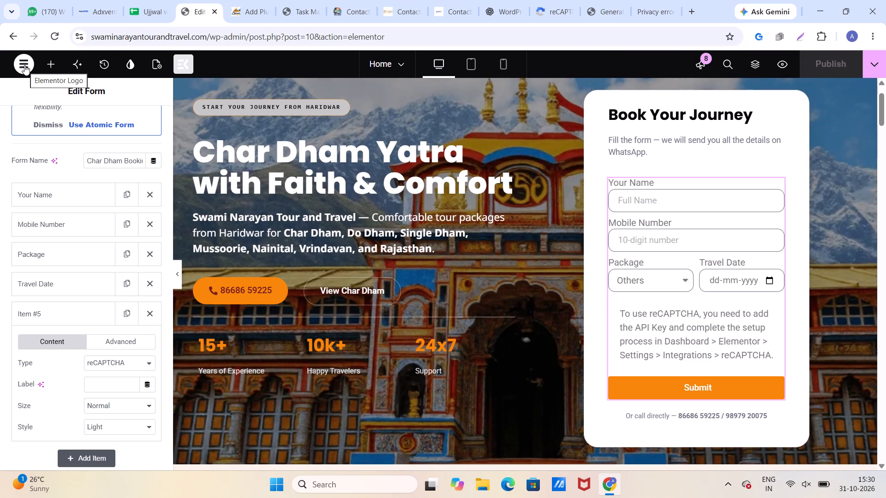
Exit the editor to WordPress and open Elementor's Integrations settings at the reCAPTCHA and reCAPTCHA V3 key fields.
left_click(24, 65)
left_click(54, 229)
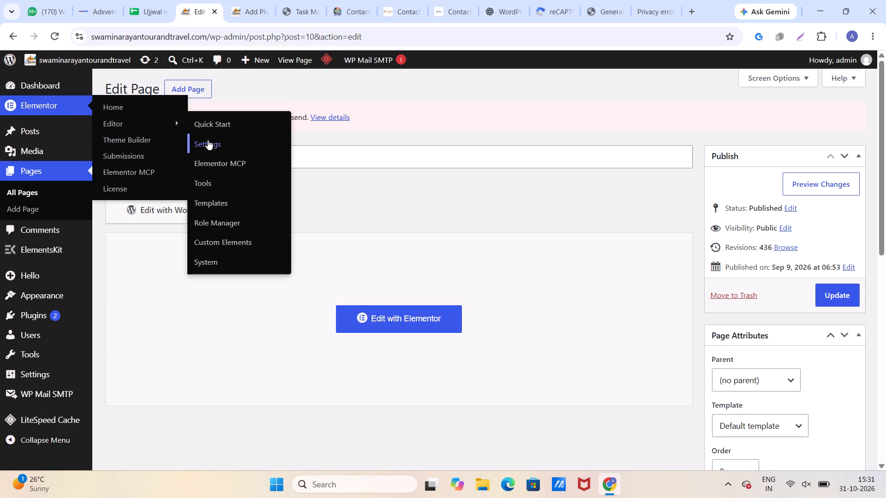
left_click(208, 140)
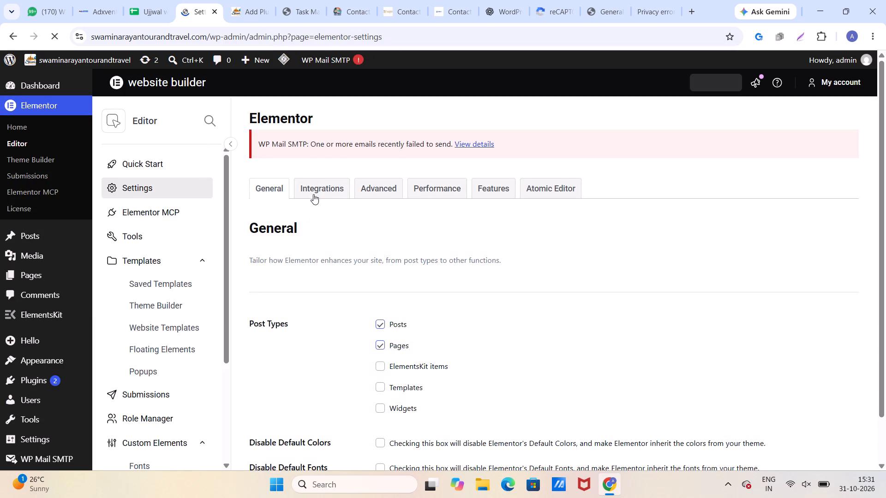
left_click(314, 185)
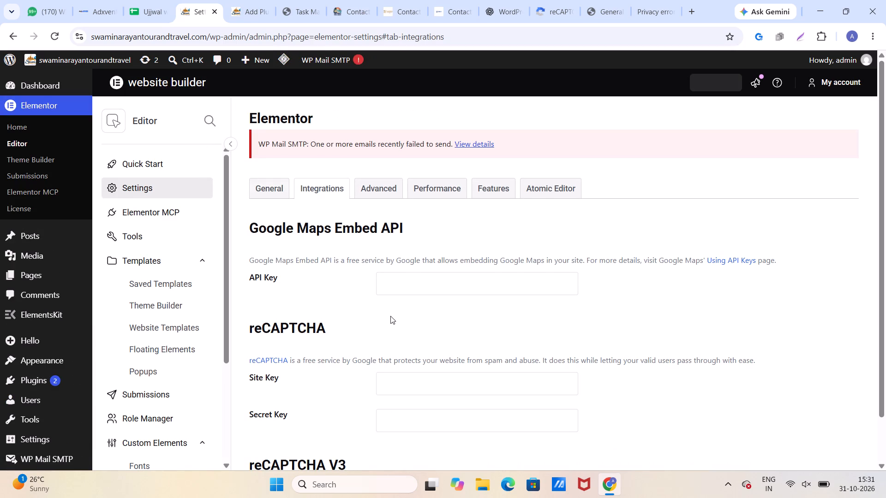
scroll(383, 321, "down", 1)
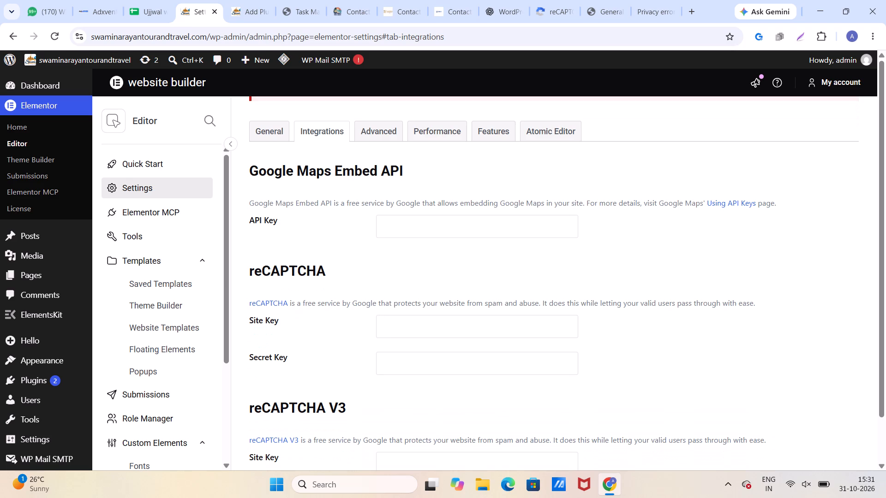
scroll(382, 324, "down", 4)
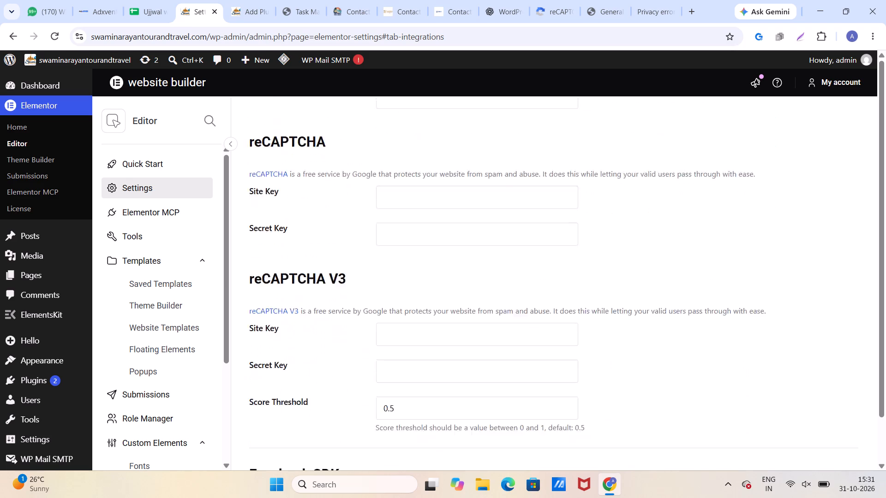
scroll(381, 325, "up", 2)
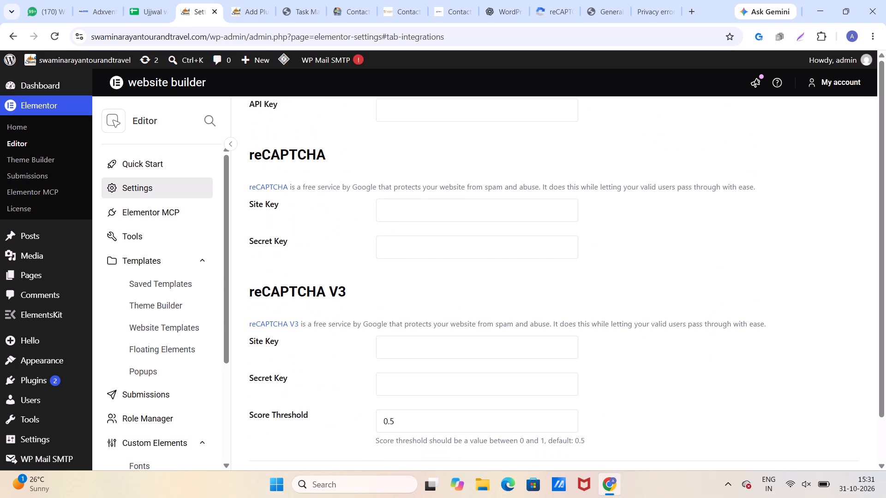
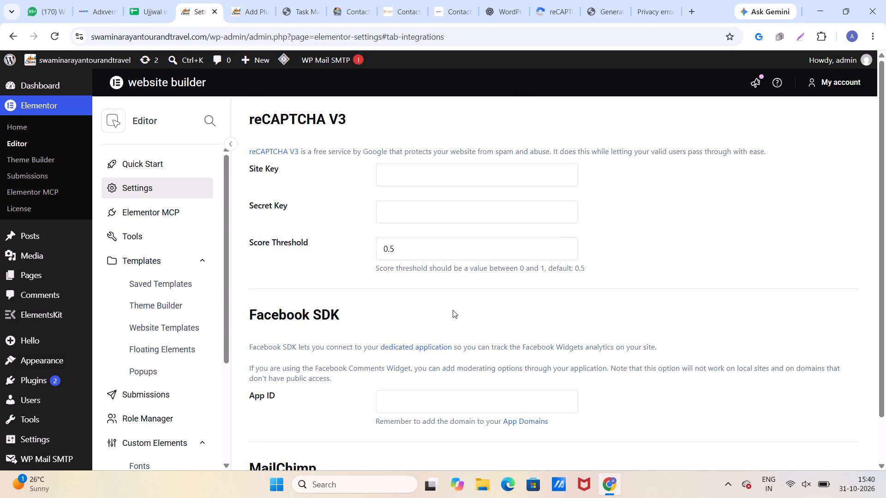
Look through the Elementor integrations below reCAPTCHA V3 and save the Integrations settings.
scroll(453, 310, "down", 2)
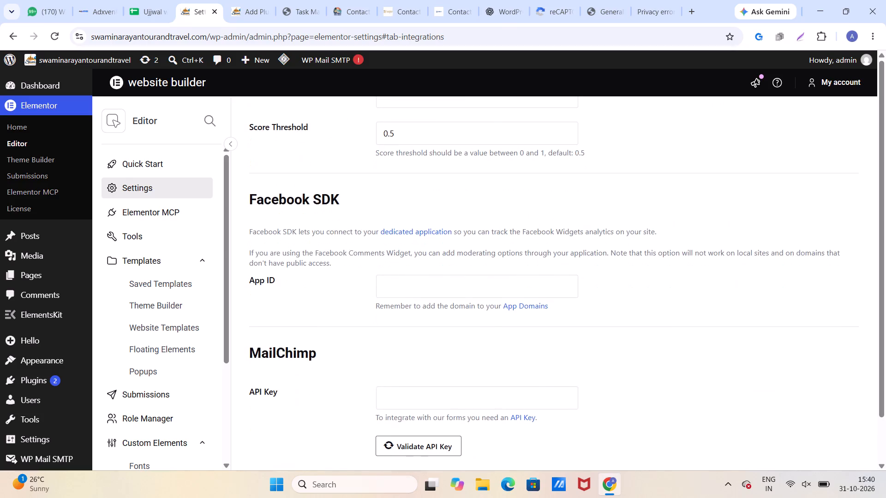
scroll(453, 310, "up", 4)
scroll(453, 310, "down", 6)
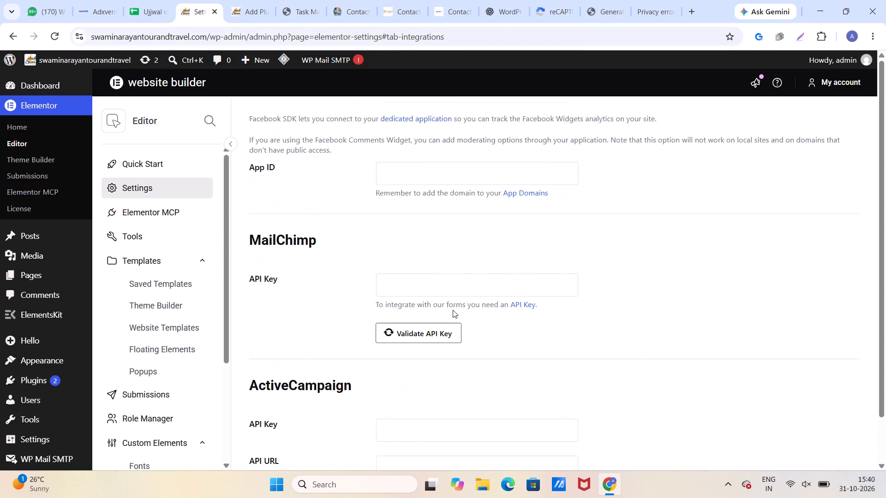
scroll(455, 310, "down", 2)
scroll(455, 310, "up", 1)
scroll(455, 310, "down", 8)
scroll(455, 310, "up", 3)
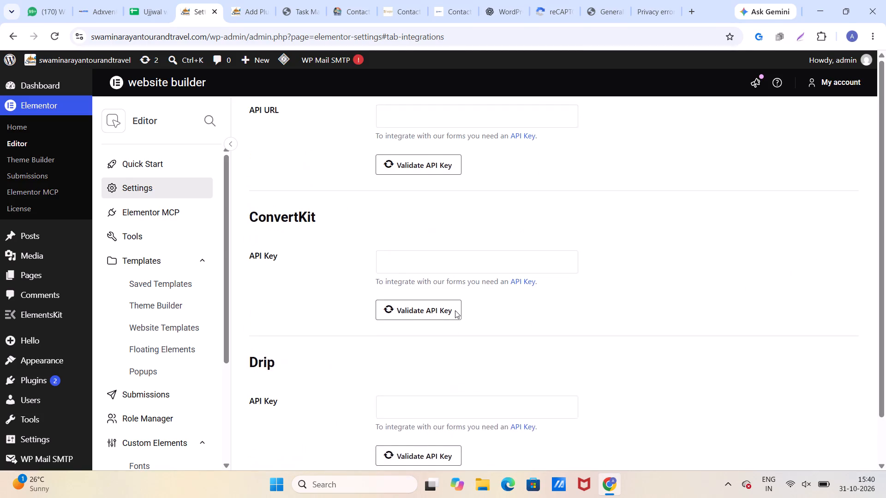
scroll(455, 310, "down", 11)
scroll(455, 310, "down", 14)
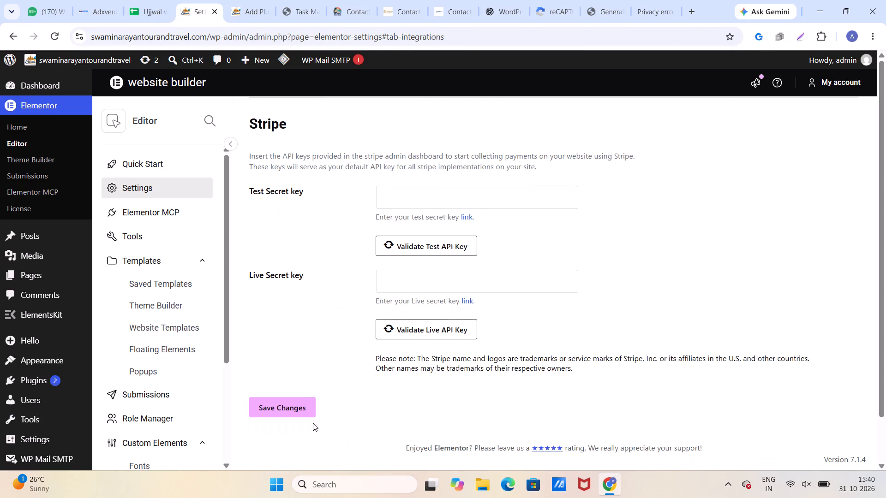
left_click(298, 404)
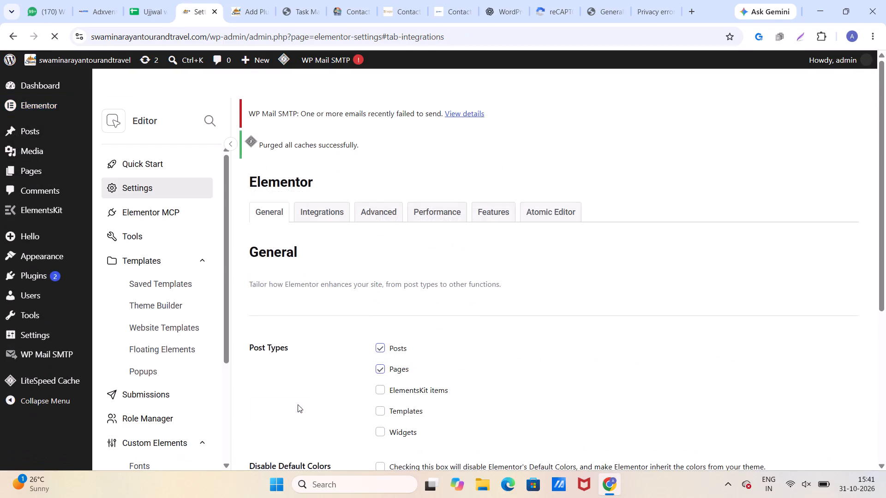
Save the Elementor Integrations settings a second time, leaving the remaining service keys empty.
scroll(325, 379, "down", 7)
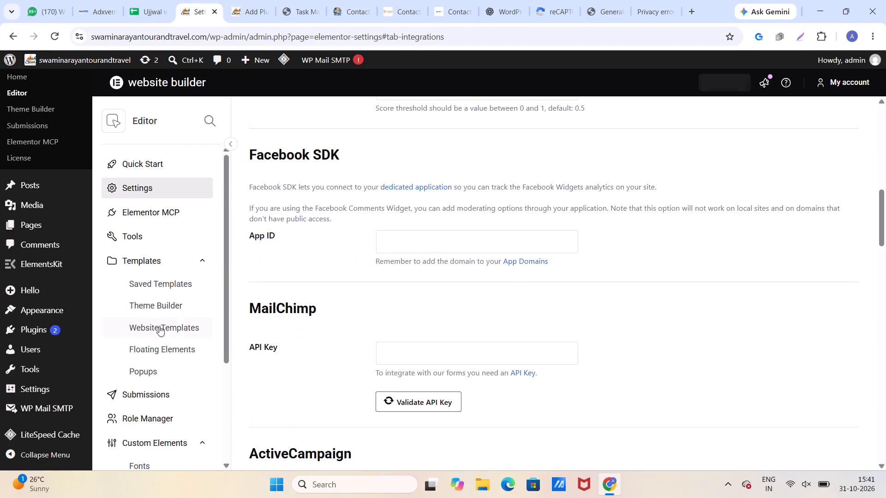
scroll(490, 254, "down", 10)
scroll(458, 262, "up", 1)
scroll(458, 262, "down", 7)
scroll(438, 274, "up", 1)
scroll(437, 274, "down", 1)
scroll(437, 274, "up", 1)
scroll(437, 274, "down", 1)
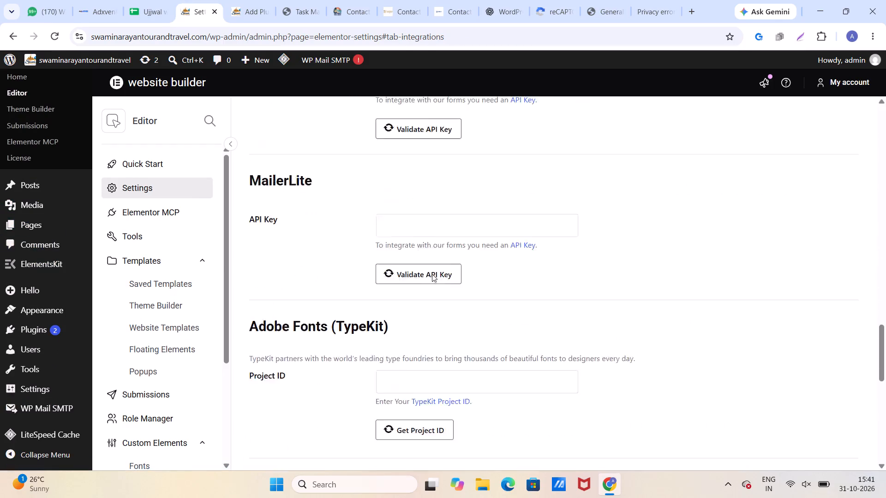
scroll(432, 274, "down", 2)
scroll(427, 279, "up", 1)
scroll(427, 279, "down", 10)
left_click(309, 402)
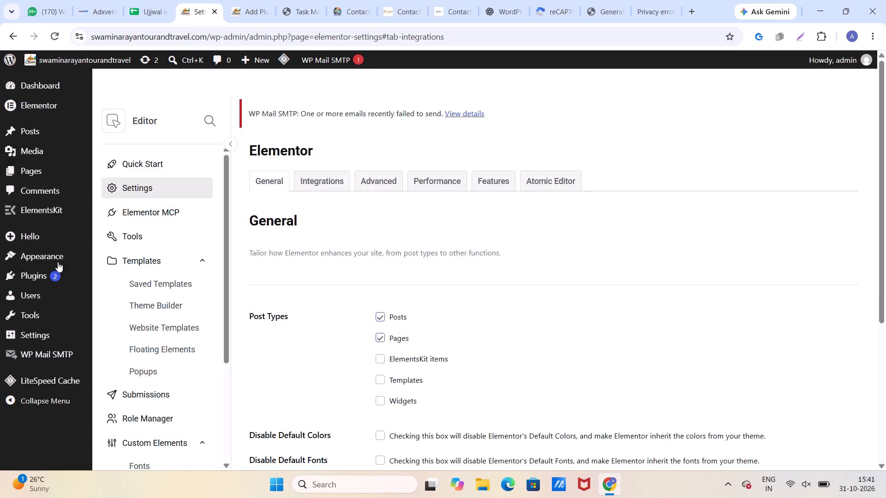
Go to the site's list of pages and open the Contact Us page for editing with Elementor.
scroll(56, 262, "up", 3)
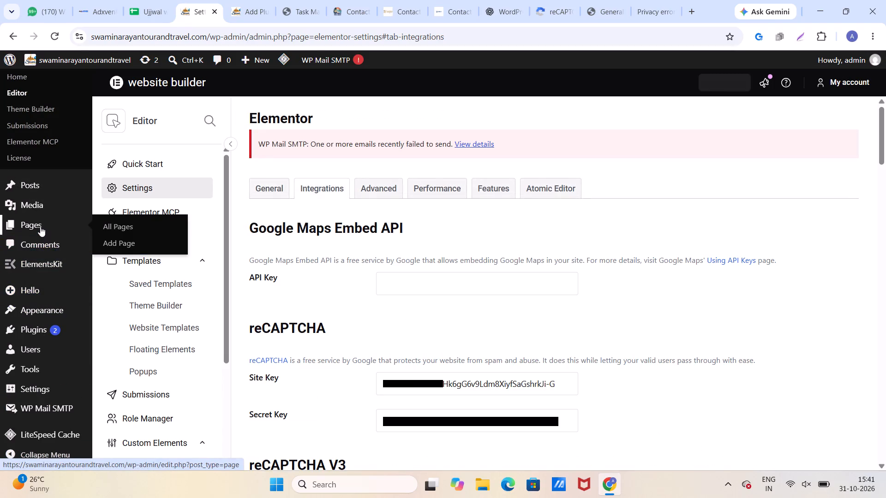
left_click(40, 226)
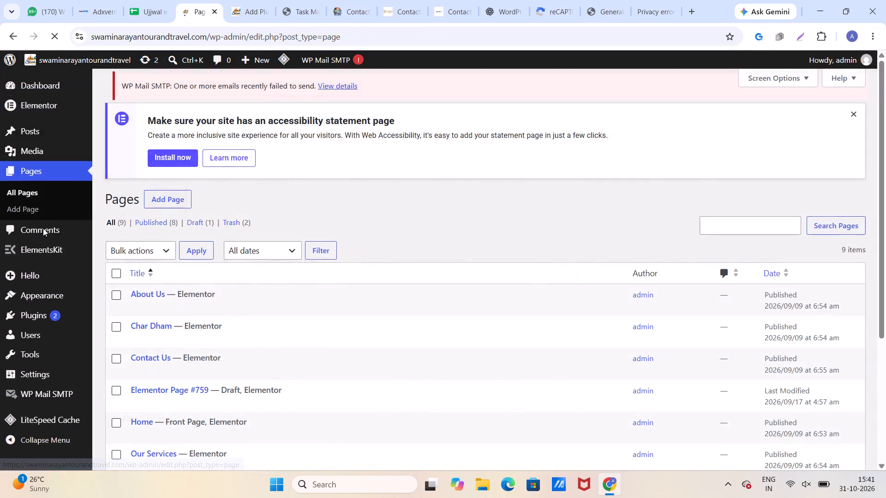
scroll(416, 370, "down", 2)
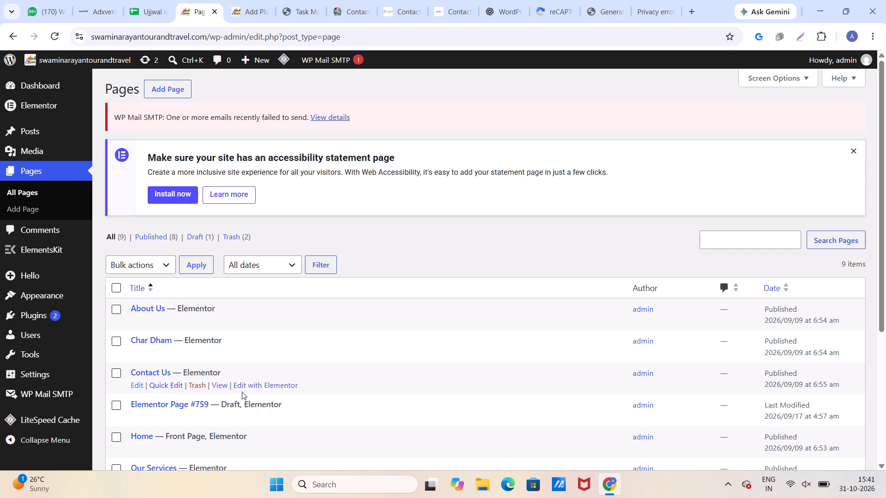
left_click(257, 385)
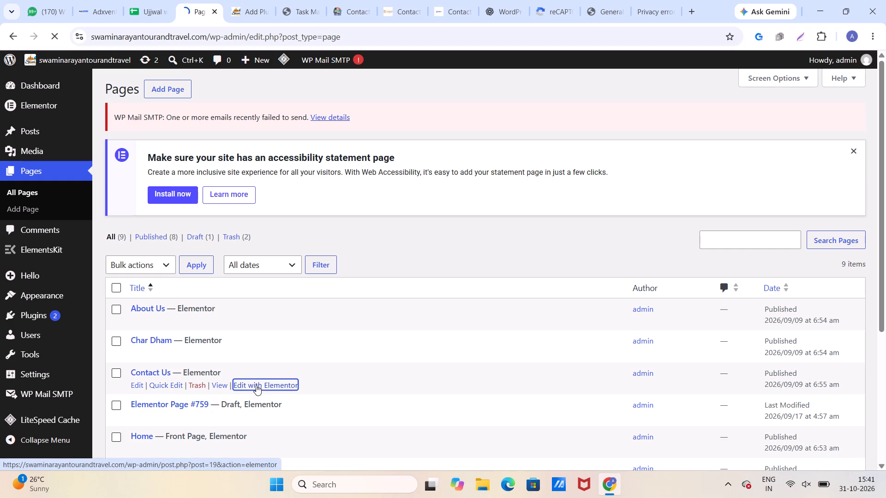
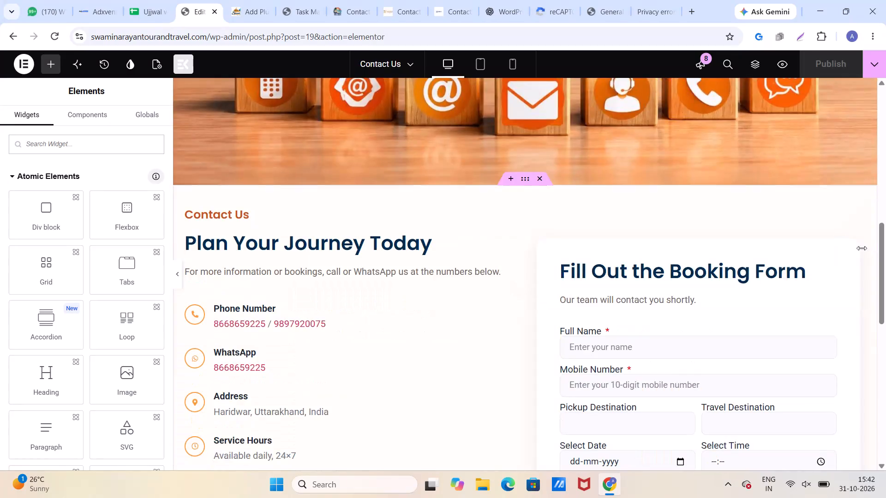
Switch the editor from the Contact Us page to the Home page.
scroll(859, 256, "down", 5)
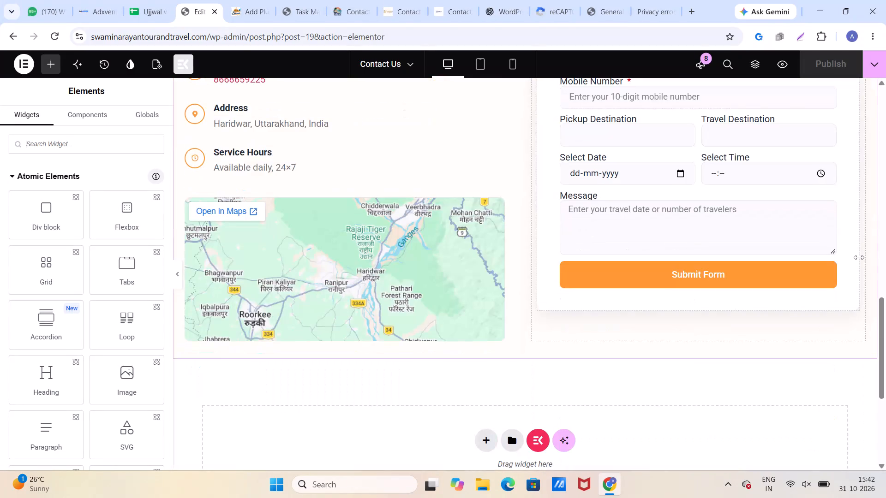
scroll(862, 261, "up", 10)
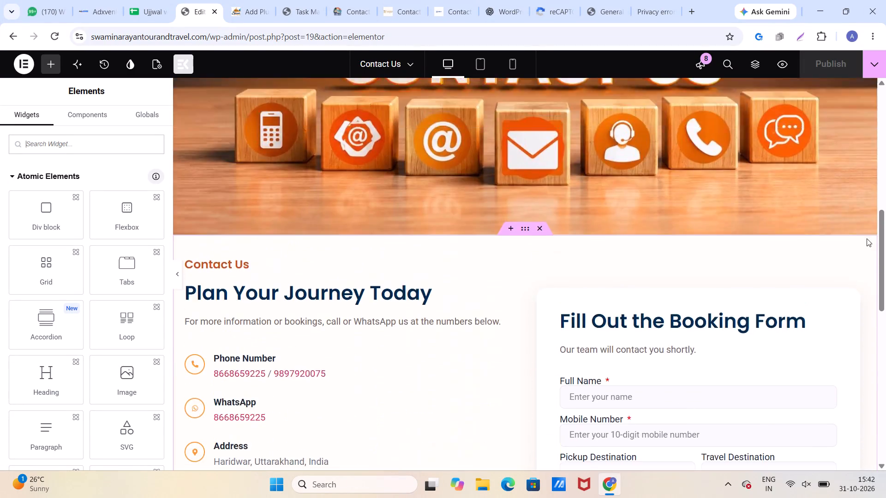
left_click(407, 68)
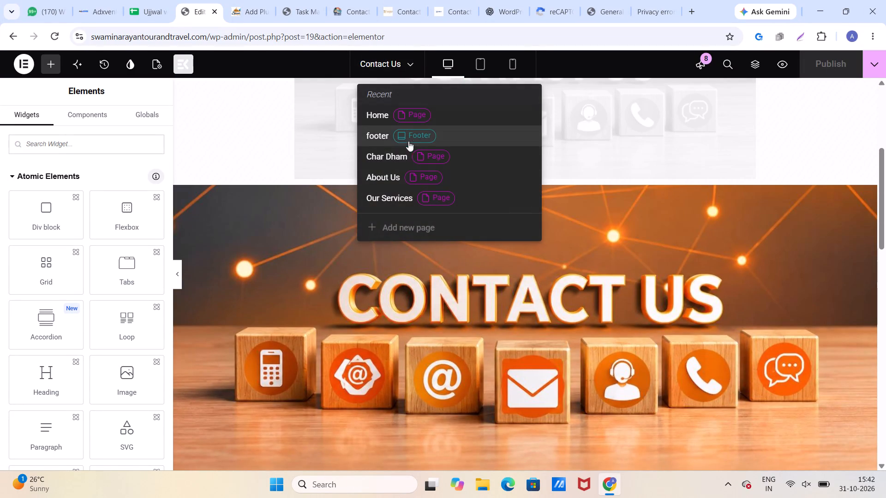
left_click(379, 113)
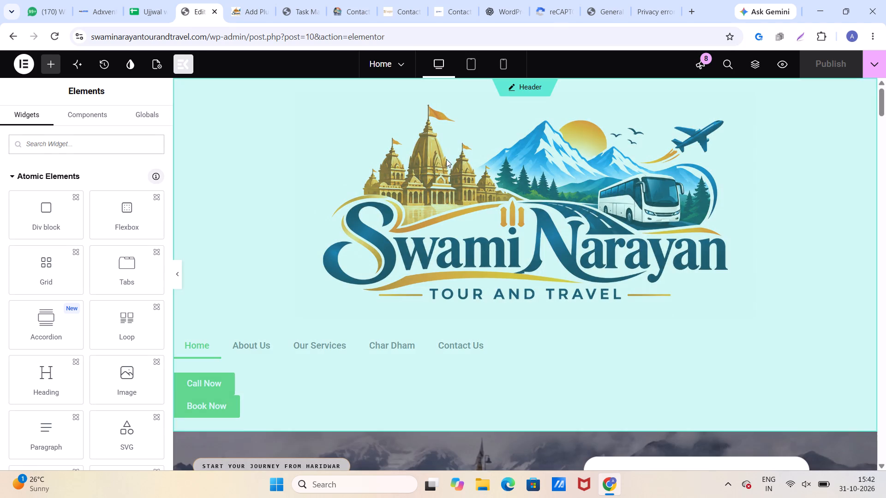
Open the Book Your Journey form for editing on the Home page and test its reCAPTCHA checkbox.
scroll(450, 162, "down", 4)
scroll(451, 163, "up", 1)
scroll(451, 163, "down", 1)
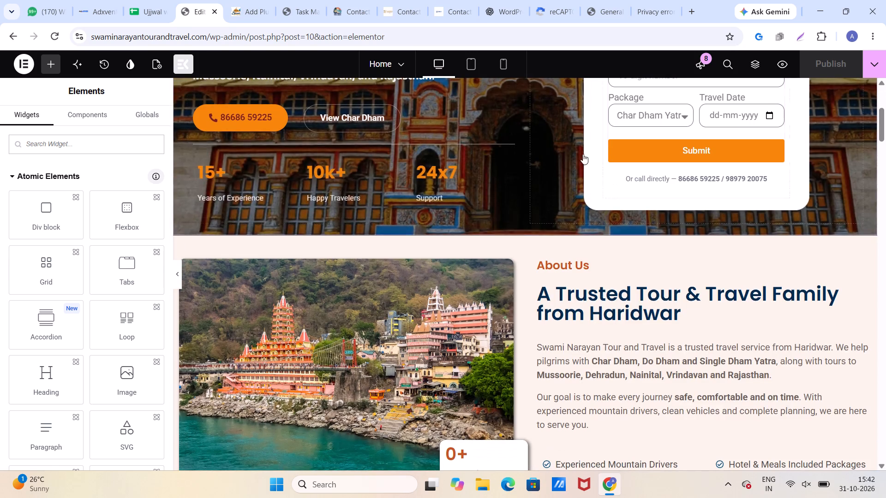
scroll(580, 157, "up", 3)
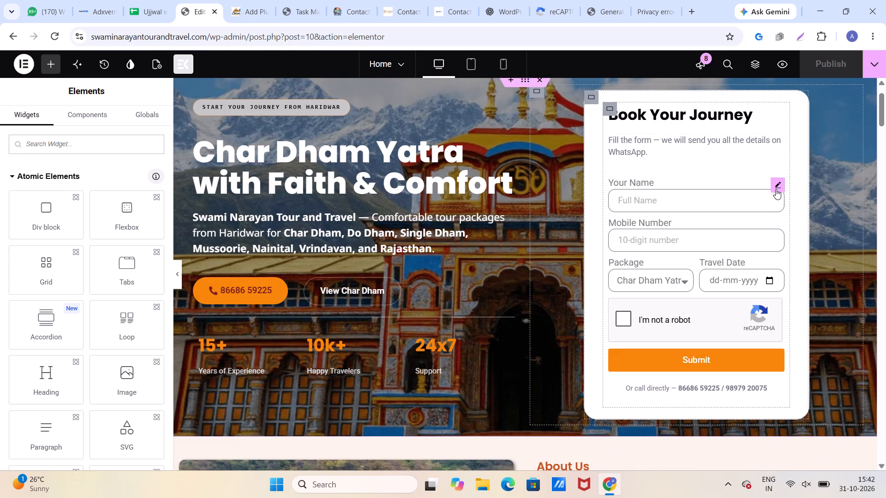
left_click(776, 188)
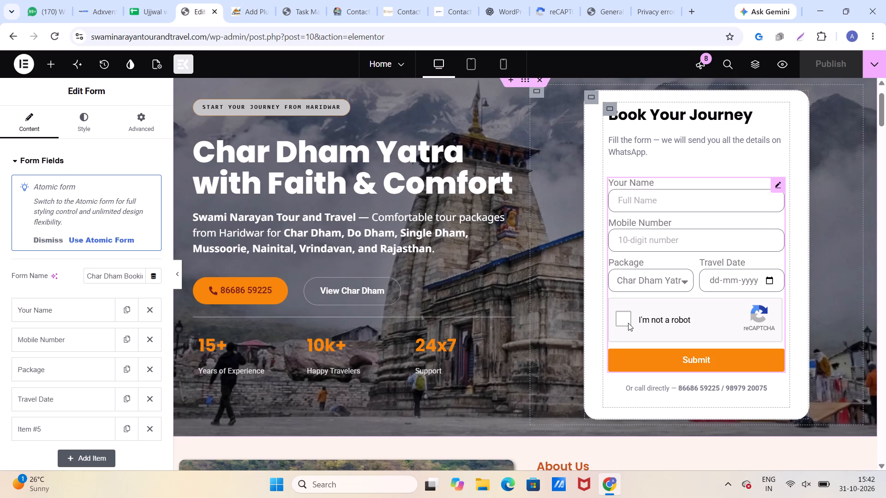
left_click(628, 323)
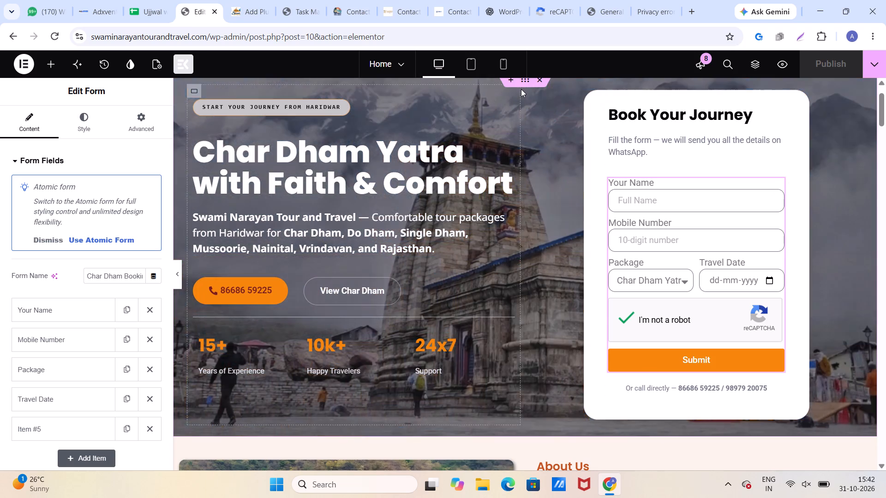
left_click(760, 315)
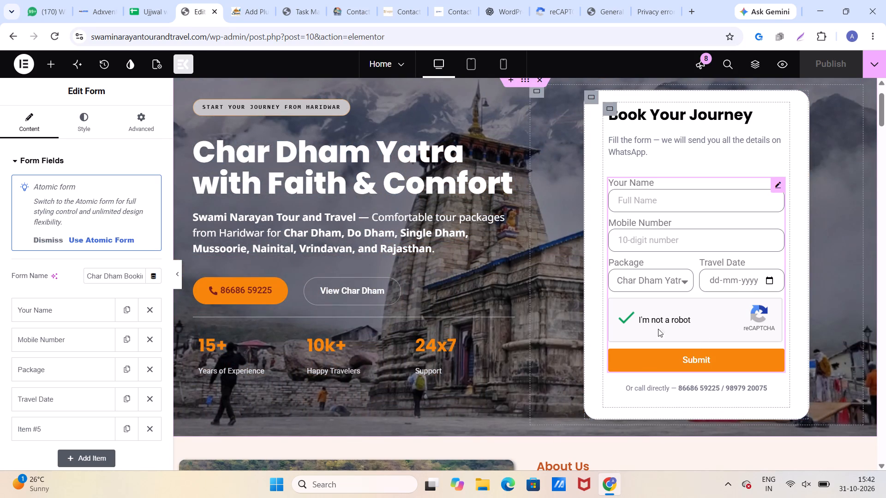
scroll(638, 322, "up", 1)
scroll(641, 322, "down", 1)
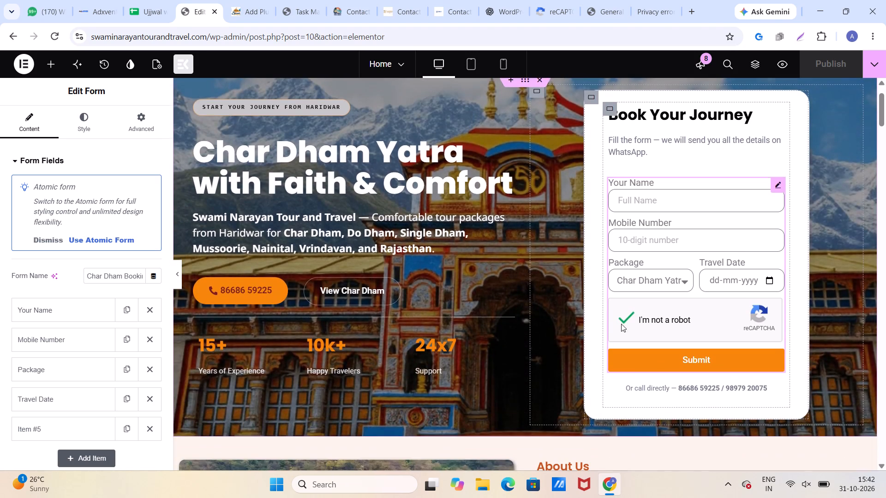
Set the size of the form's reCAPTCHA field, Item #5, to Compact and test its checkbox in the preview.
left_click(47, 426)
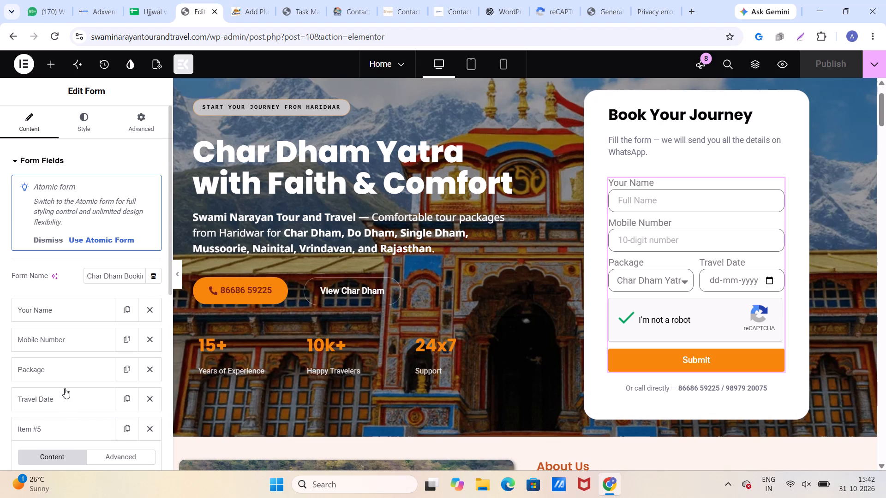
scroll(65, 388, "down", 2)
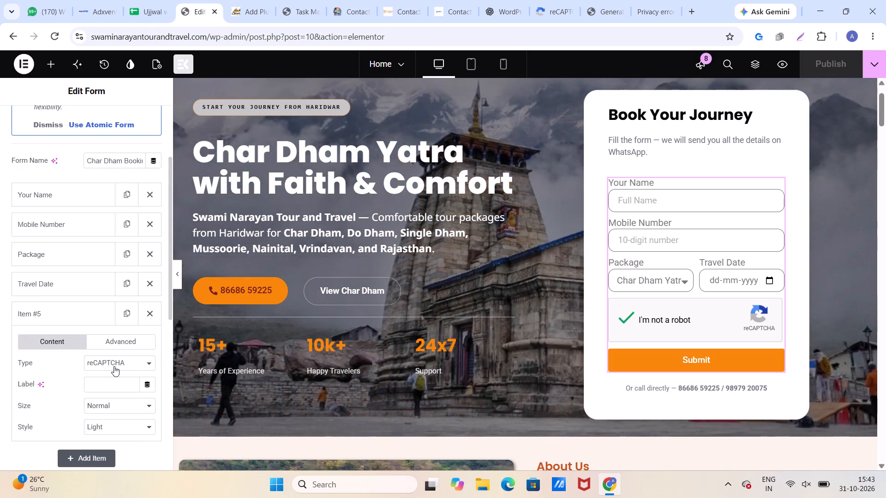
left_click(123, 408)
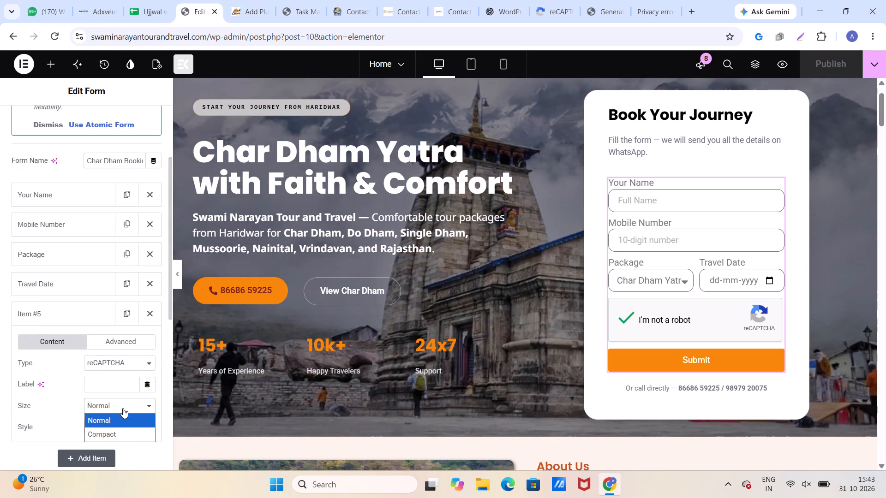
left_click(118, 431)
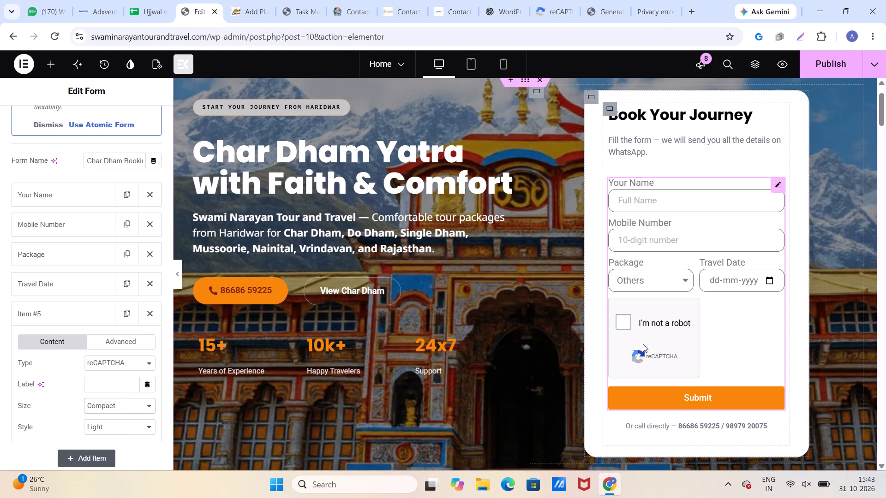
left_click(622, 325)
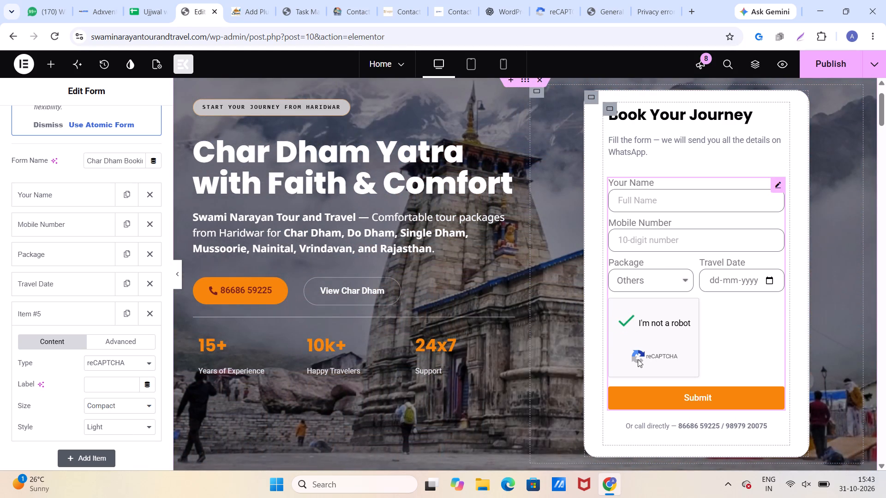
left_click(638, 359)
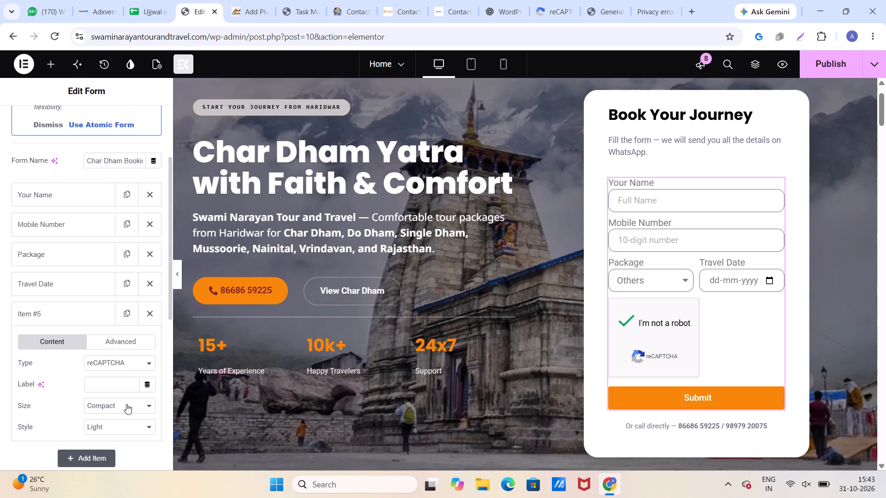
Set the reCAPTCHA field's size to Normal and publish the Home page.
left_click(125, 405)
left_click(123, 417)
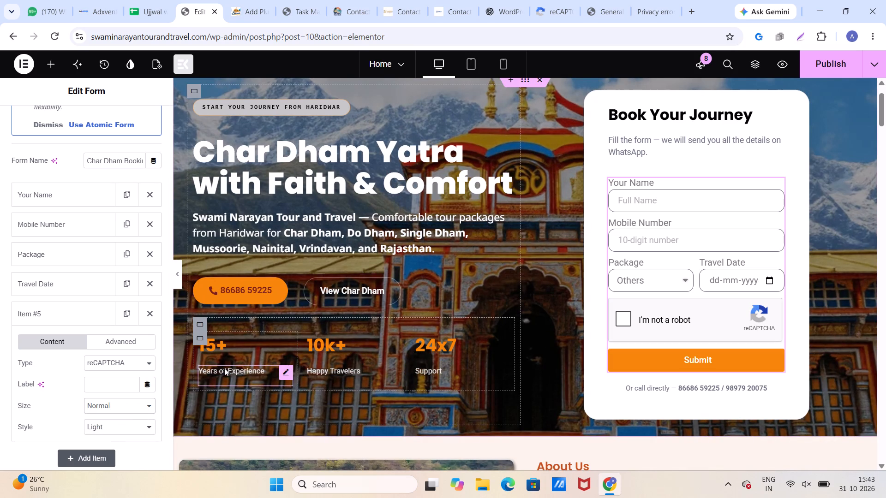
left_click(823, 66)
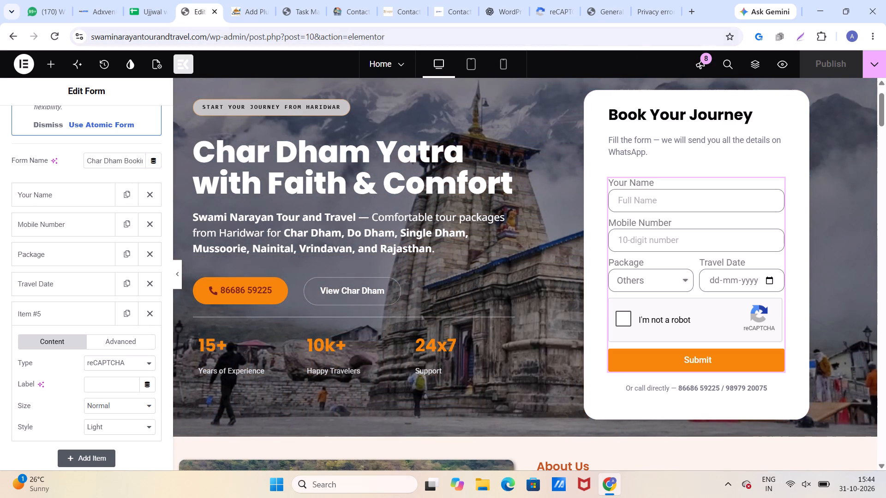
Switch the editor from the Home page to the Contact Us page.
scroll(454, 202, "up", 3)
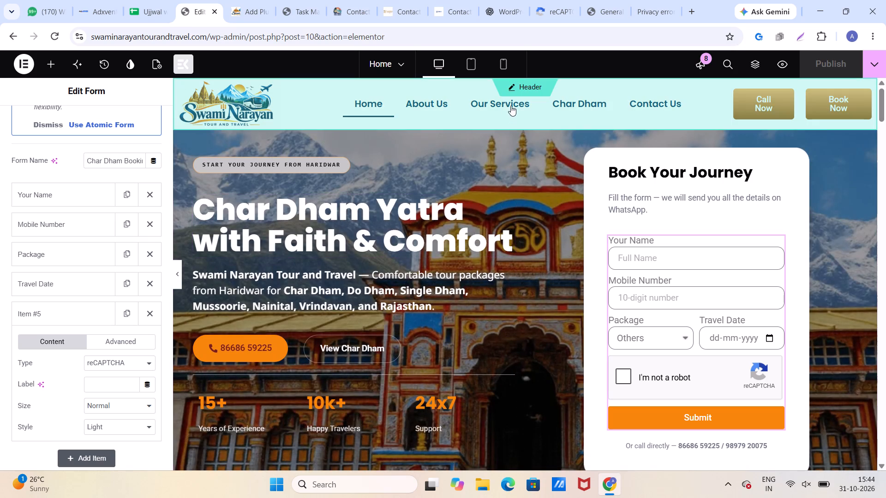
left_click(401, 65)
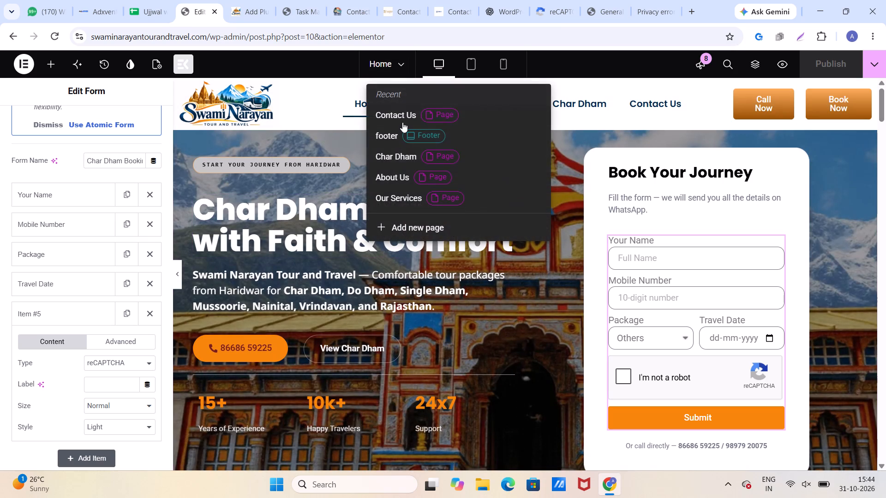
left_click(393, 116)
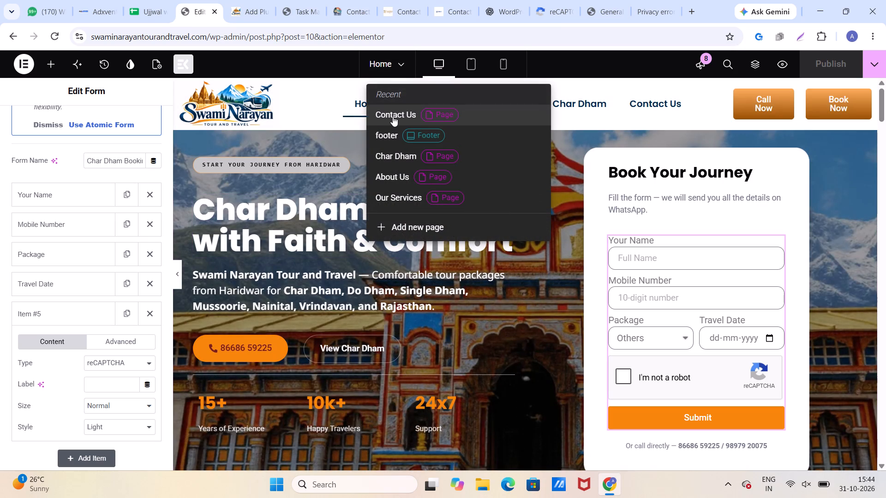
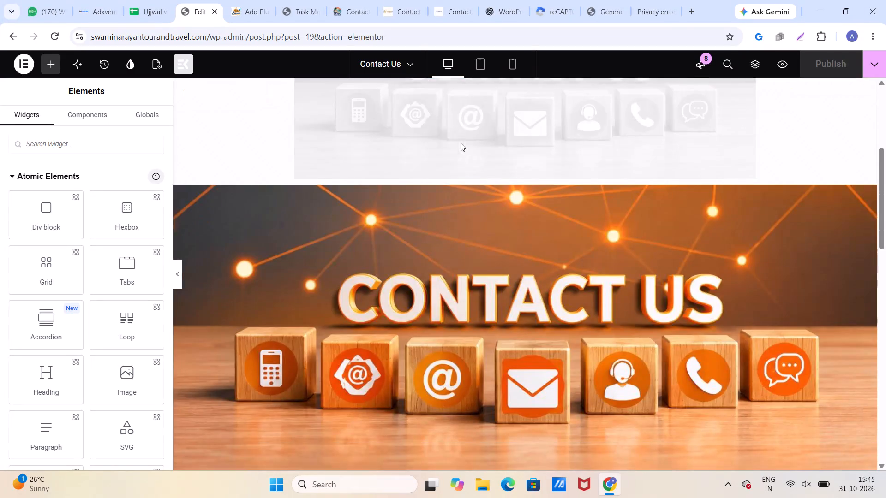
Add a new field below Message in the Contact Us page's booking form and set its type to reCAPTCHA.
scroll(461, 143, "down", 10)
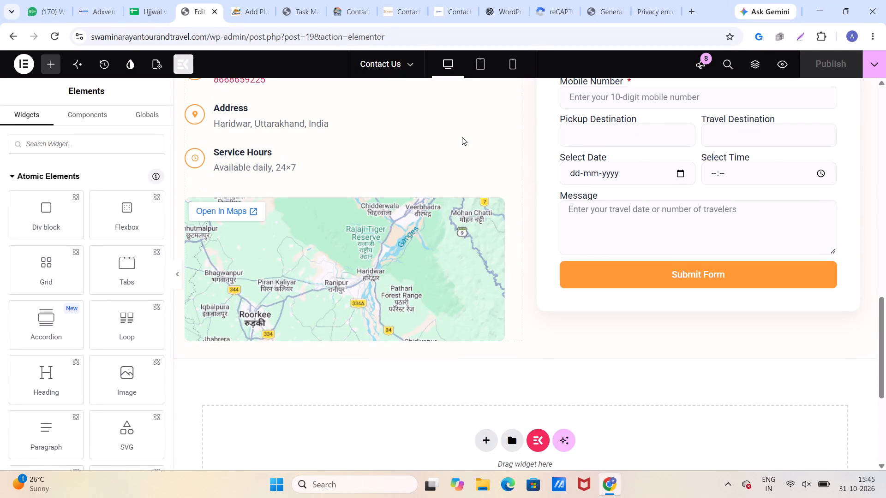
scroll(462, 136, "up", 1)
scroll(509, 129, "up", 1)
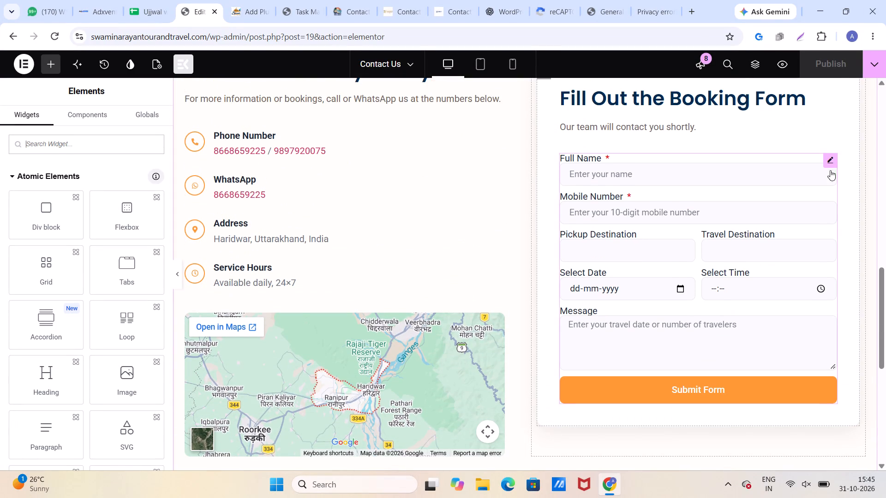
left_click(830, 164)
scroll(107, 308, "down", 2)
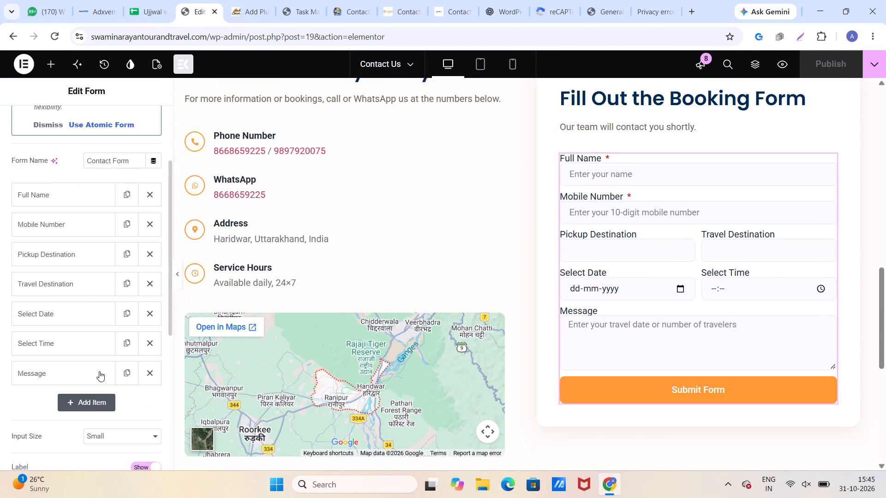
left_click(124, 376)
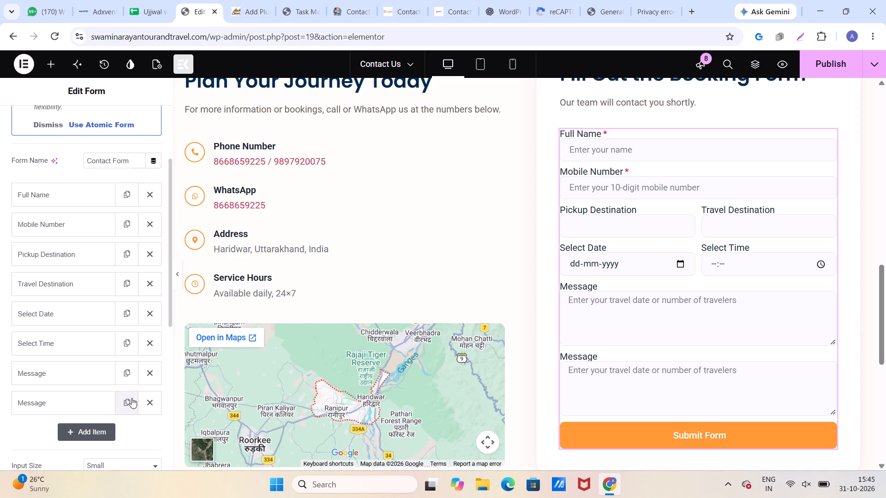
left_click(145, 400)
left_click(105, 403)
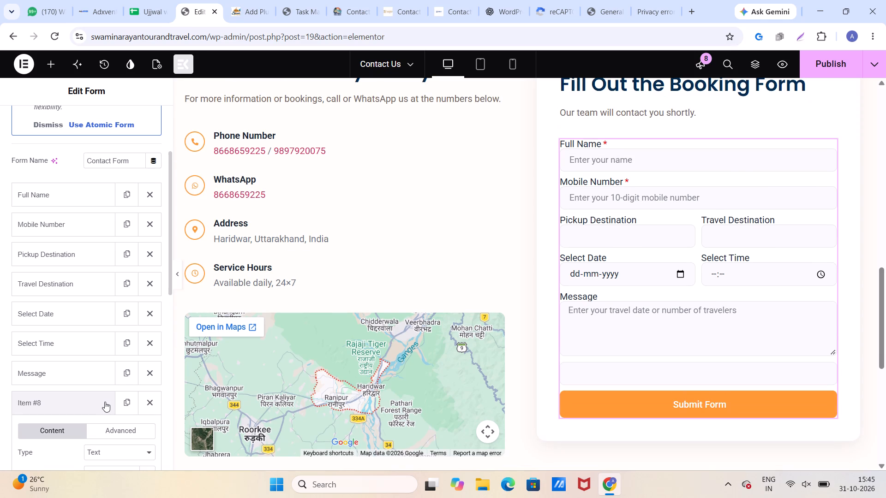
scroll(105, 402, "down", 2)
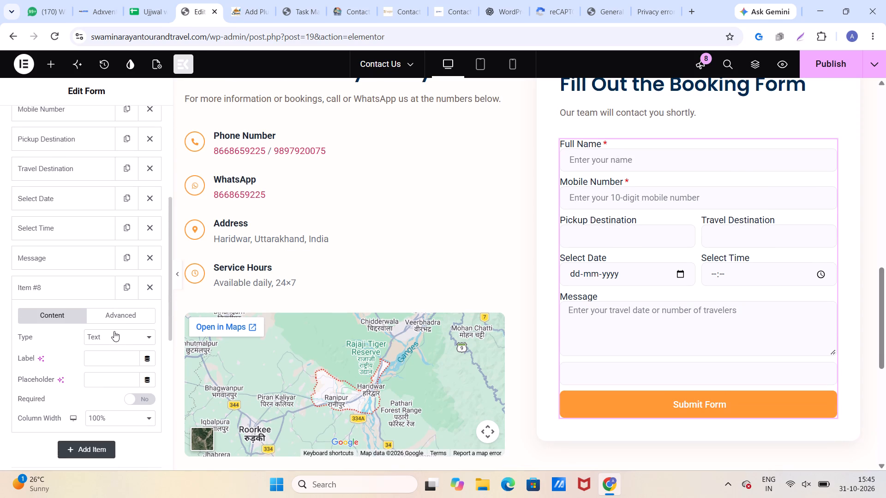
left_click(114, 338)
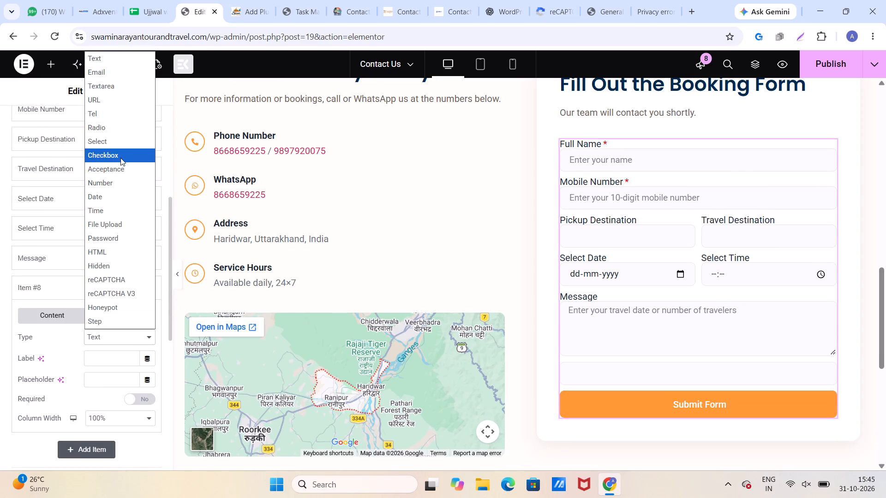
left_click(116, 283)
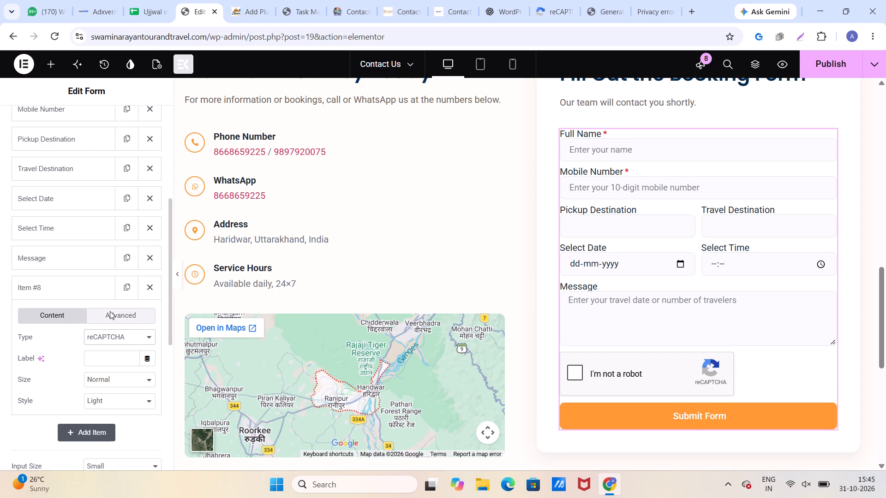
Examine the new reCAPTCHA field's content settings and its advanced settings, including the ID and shortcode.
scroll(110, 311, "down", 2)
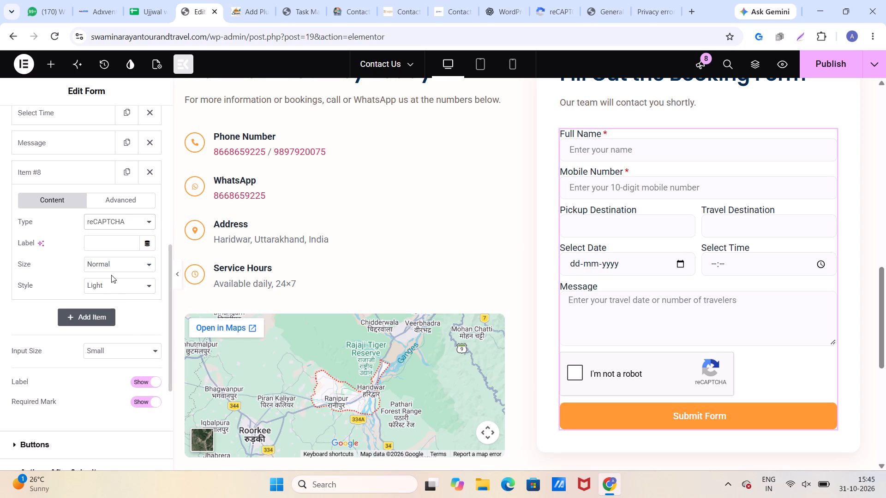
scroll(95, 213, "up", 1)
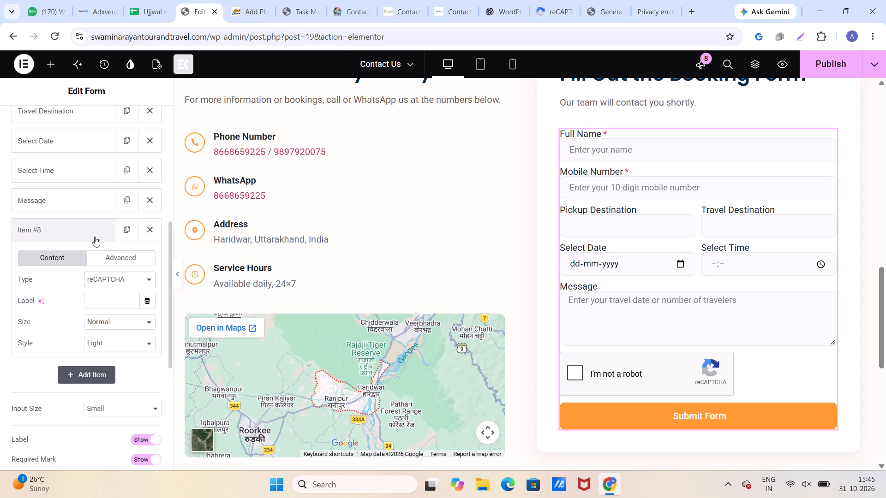
left_click(106, 260)
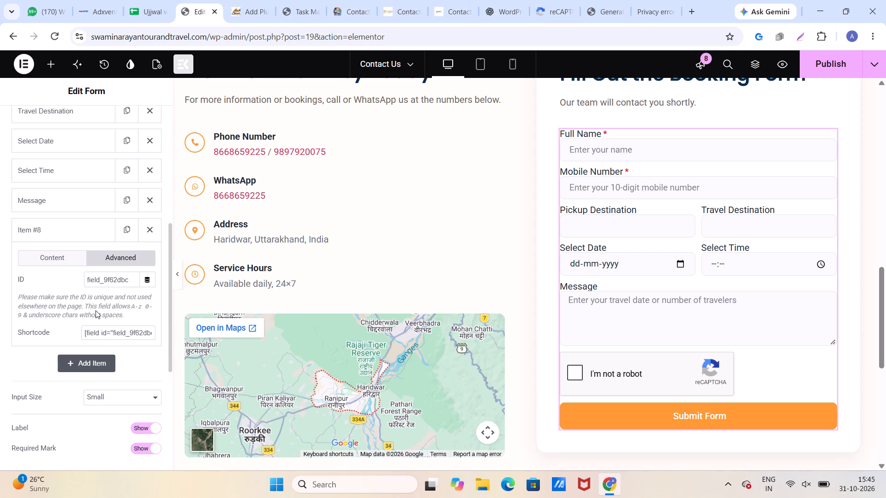
left_click(111, 339)
left_click(112, 334)
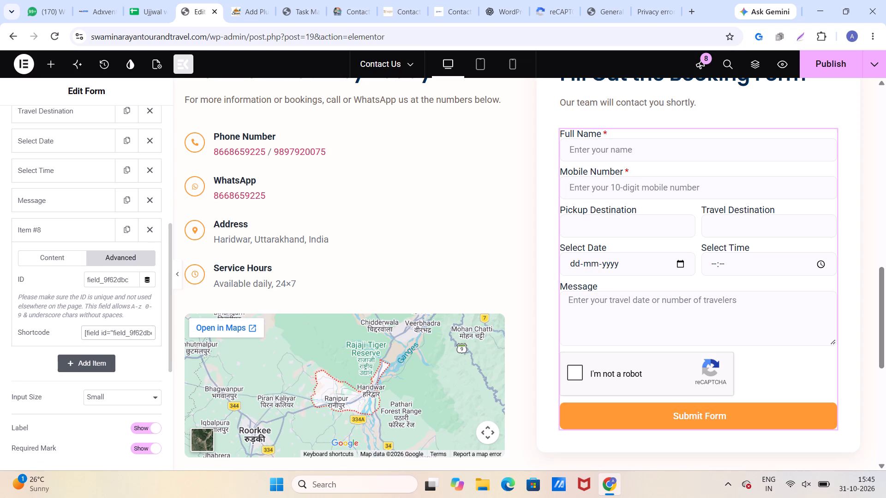
left_click(109, 332)
left_click(102, 279)
left_click(58, 261)
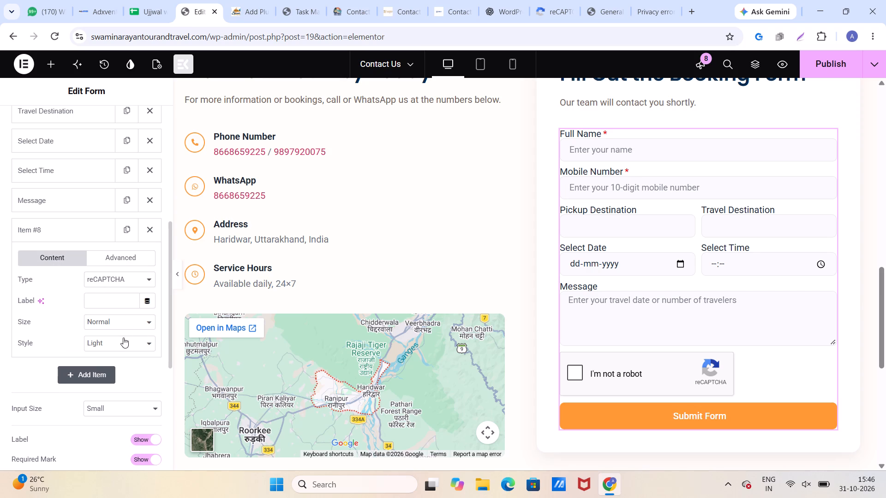
scroll(96, 283, "up", 2)
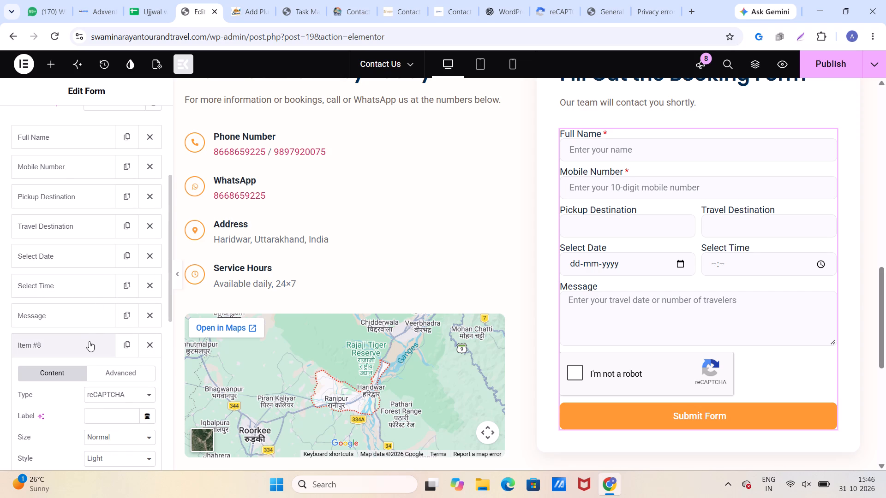
scroll(101, 368, "down", 1)
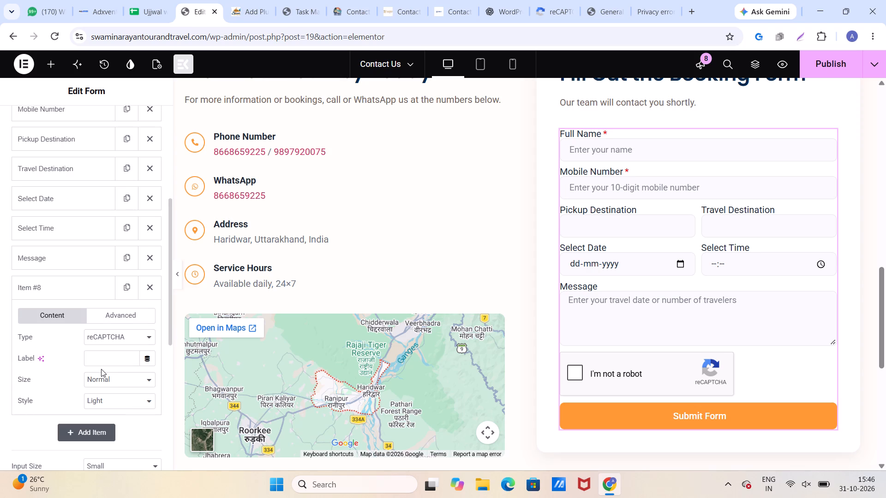
left_click(62, 290)
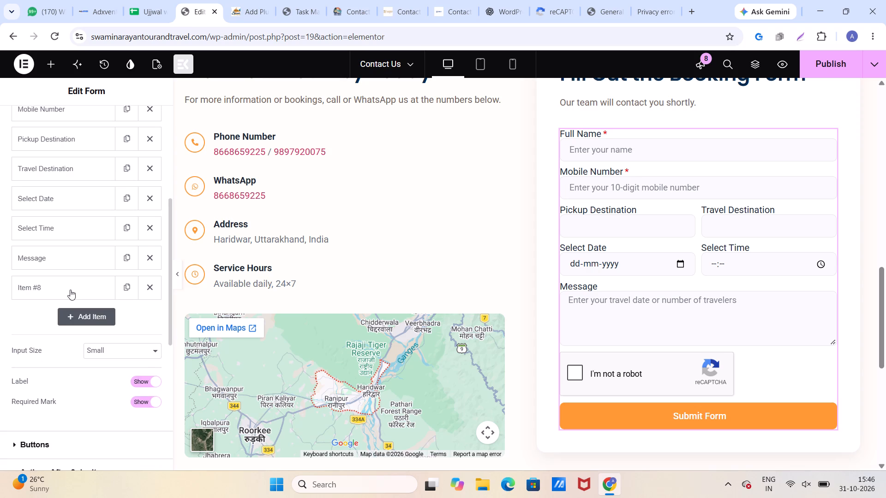
left_click(70, 290)
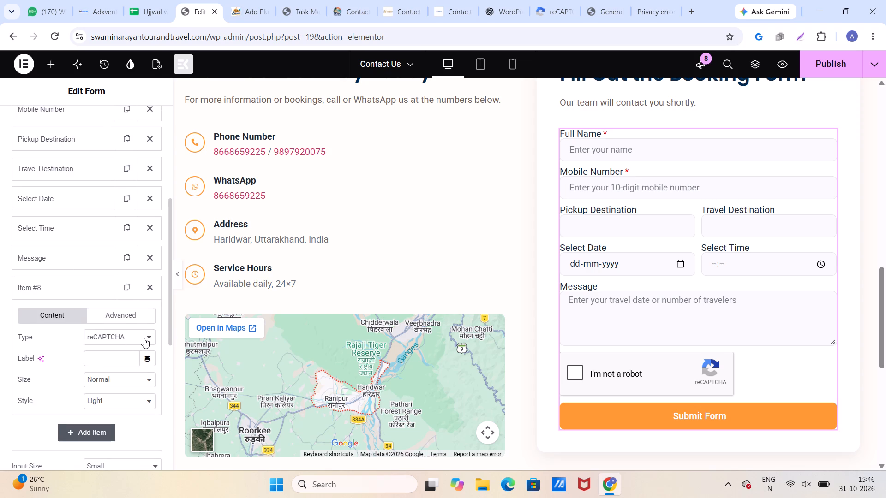
left_click(144, 338)
left_click(144, 338)
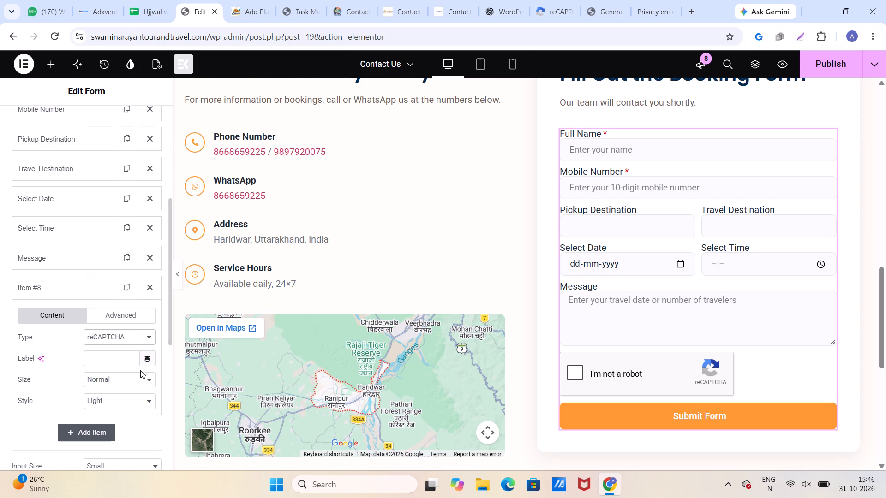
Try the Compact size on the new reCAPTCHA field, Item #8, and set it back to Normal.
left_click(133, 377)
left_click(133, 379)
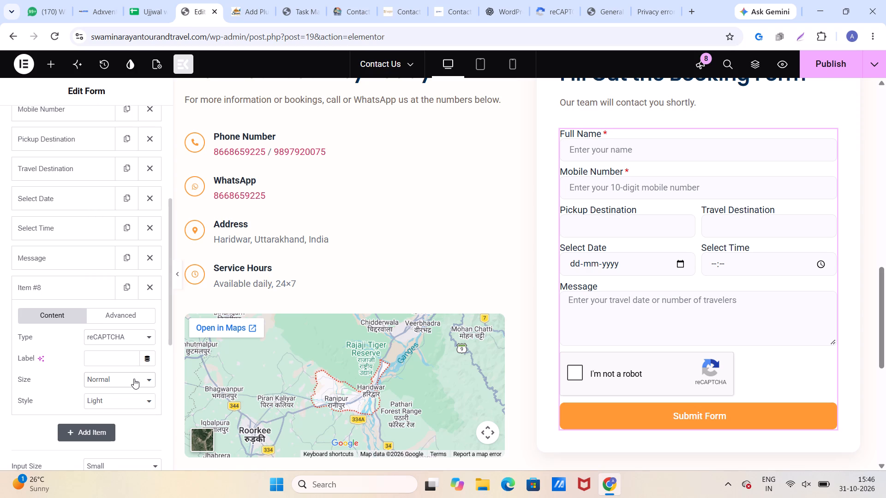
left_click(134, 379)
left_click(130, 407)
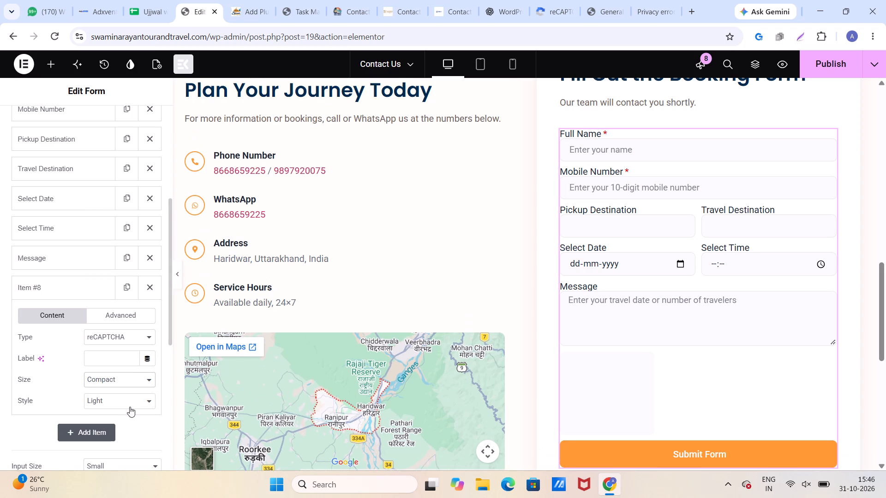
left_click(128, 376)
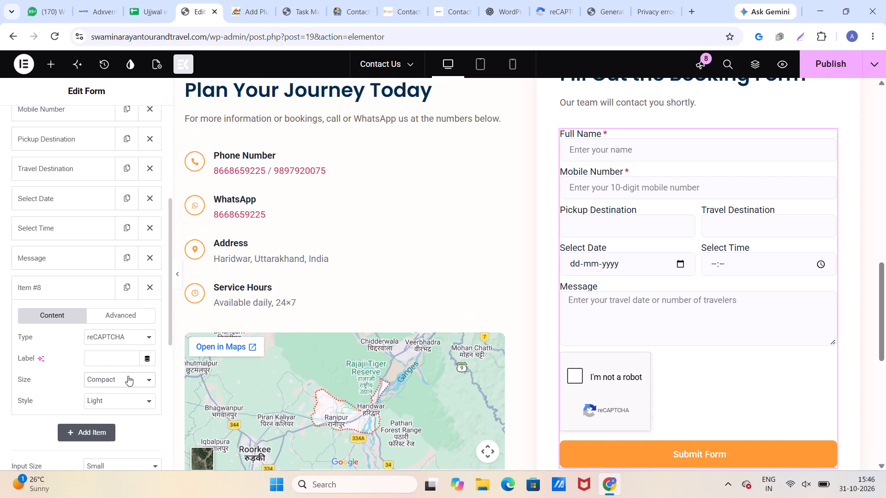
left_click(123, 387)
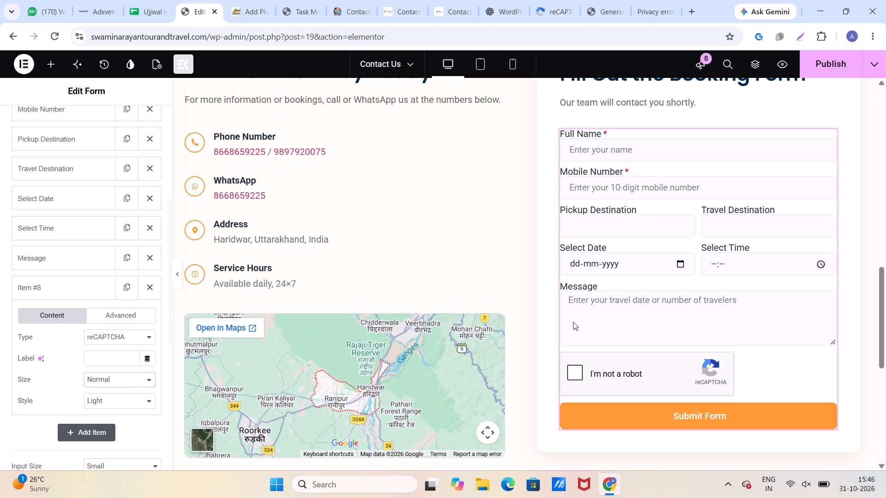
Publish the Contact Us page.
left_click(830, 66)
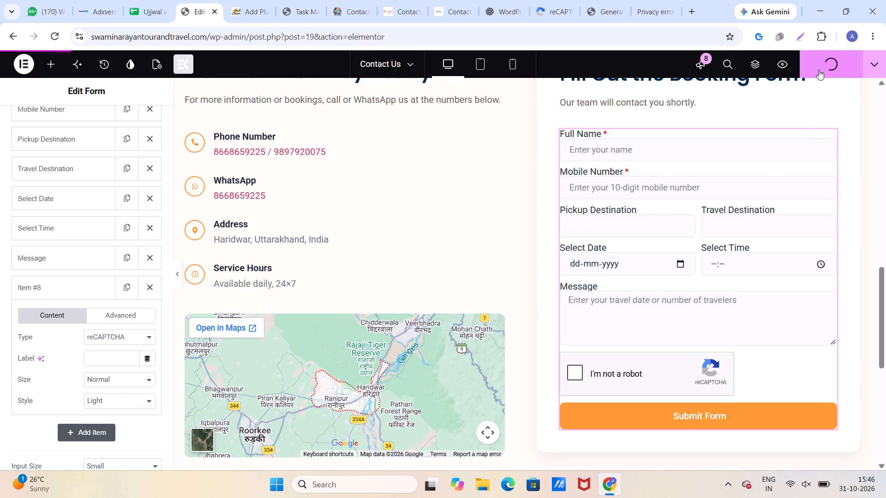
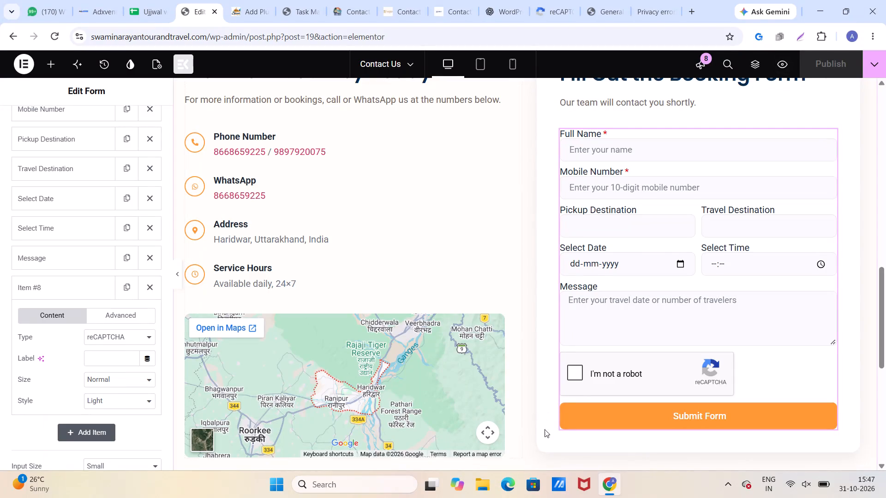
Test the Contact Us booking form by ticking "I'm not a robot" and trying to submit it with the fields empty.
left_click(584, 375)
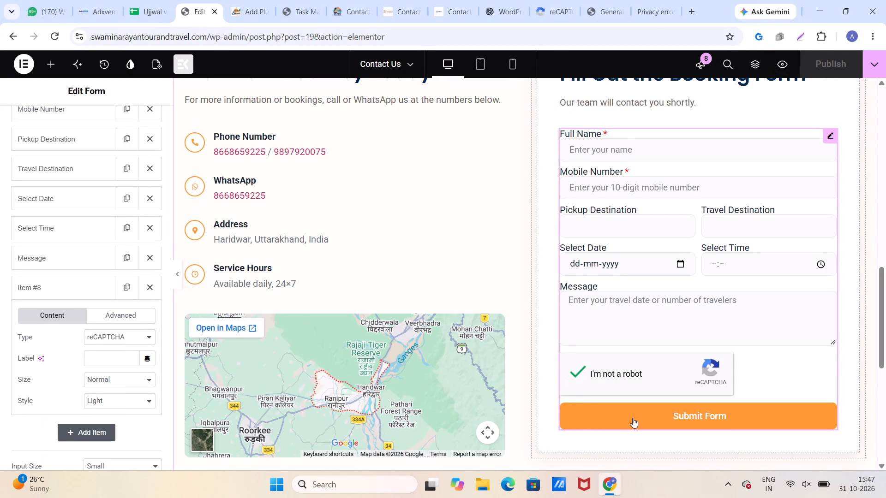
left_click(633, 418)
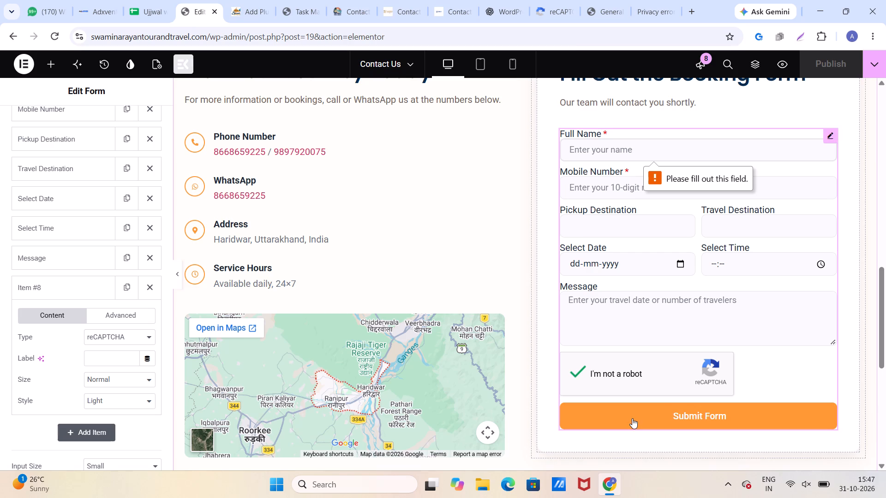
left_click(615, 149)
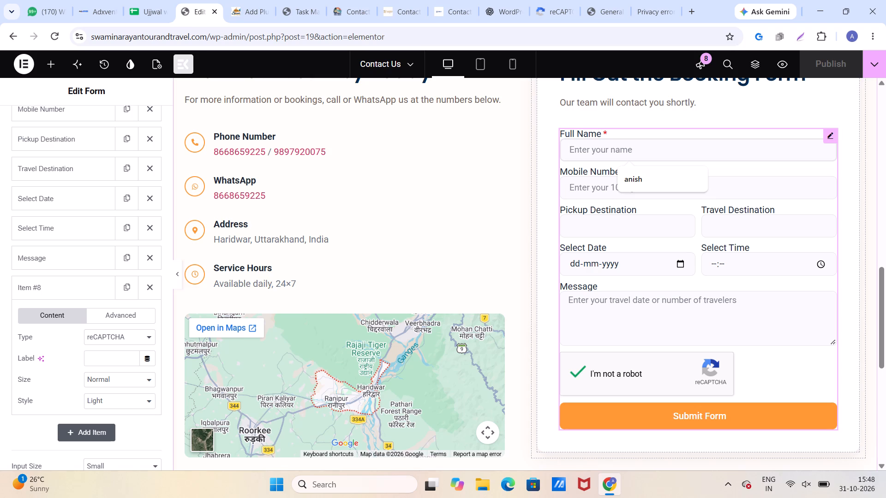
scroll(682, 345, "down", 1)
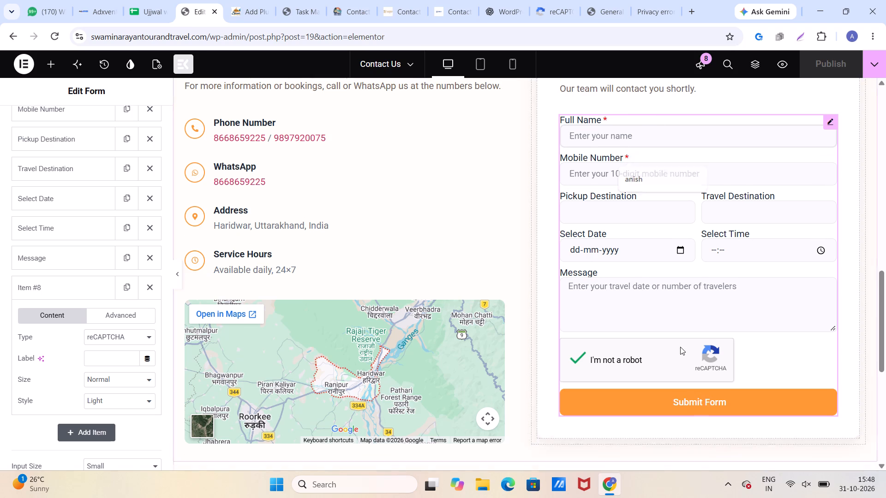
scroll(680, 347, "down", 1)
left_click(583, 248)
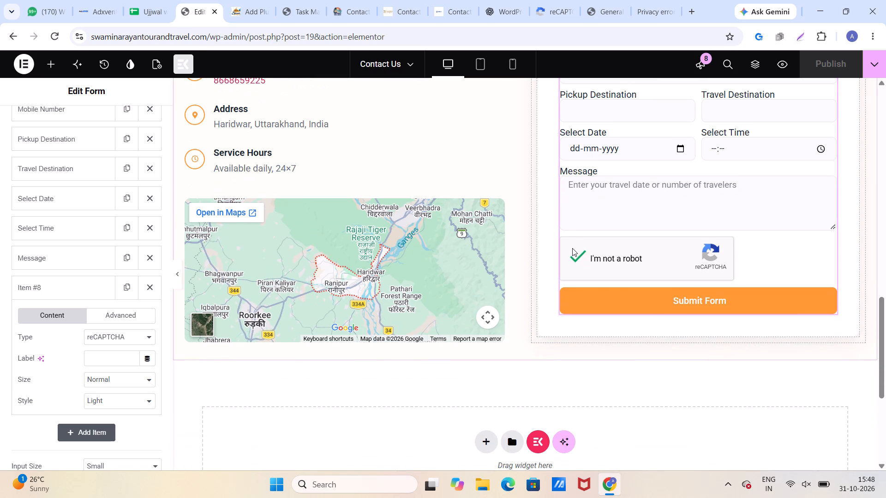
Switch to the Adxventure staff dashboard and look through its workday progress, leave, projects and tasks sections.
left_click(146, 8)
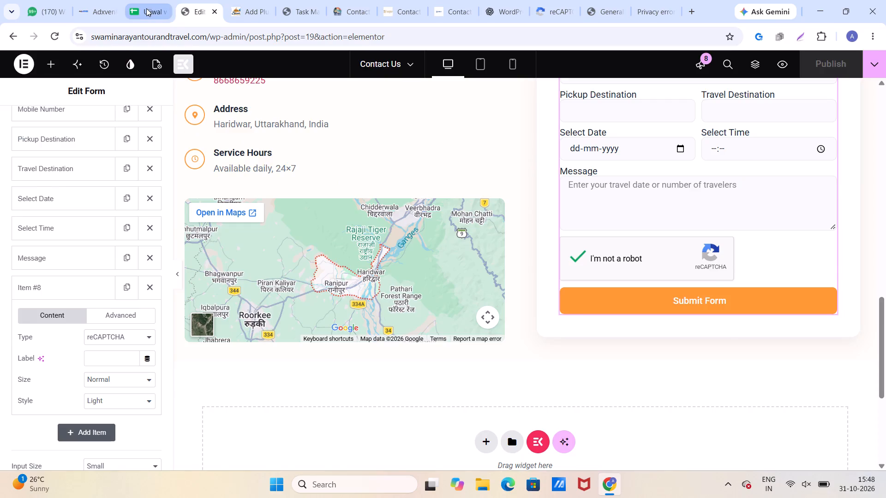
left_click(104, 16)
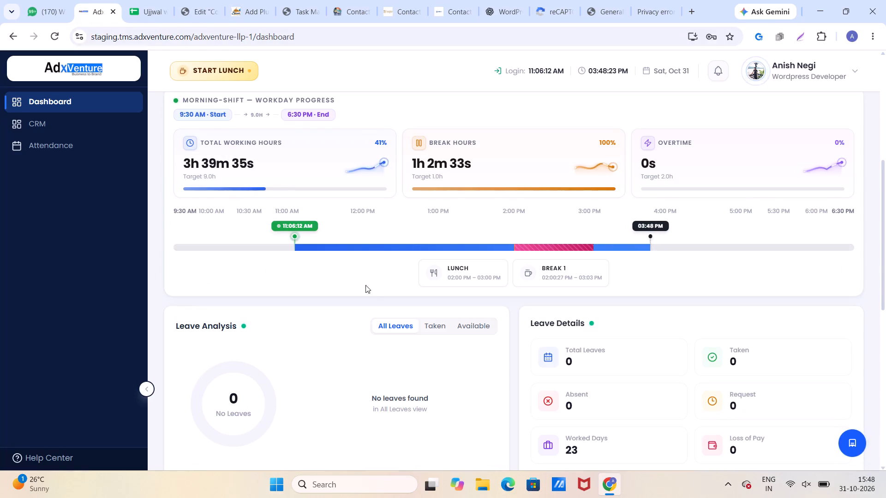
scroll(367, 296, "down", 10)
scroll(362, 295, "up", 1)
scroll(362, 295, "down", 6)
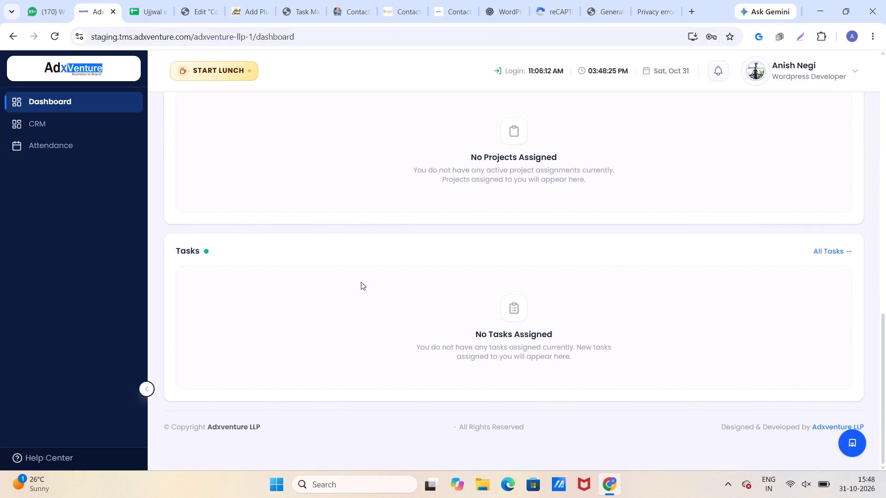